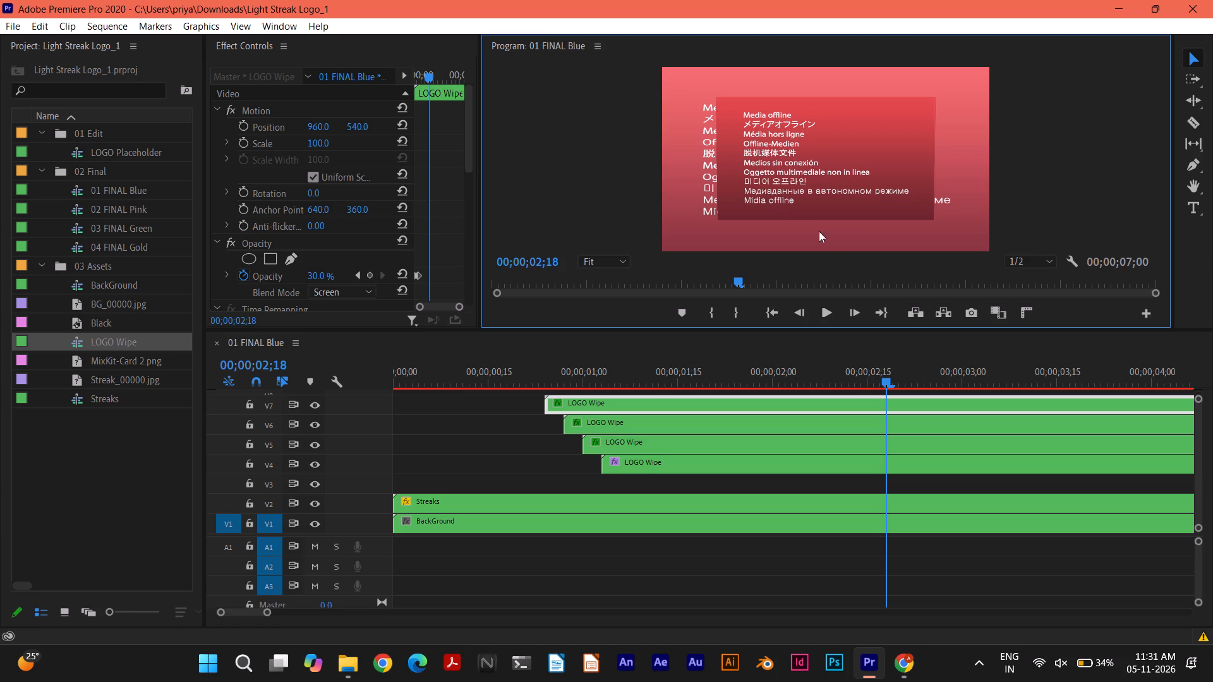
# Switch to File Explorer and delete the Light Streak Logo and Light Streak Logo_1 project files from Downloads.
pyautogui.click(1109, 4)
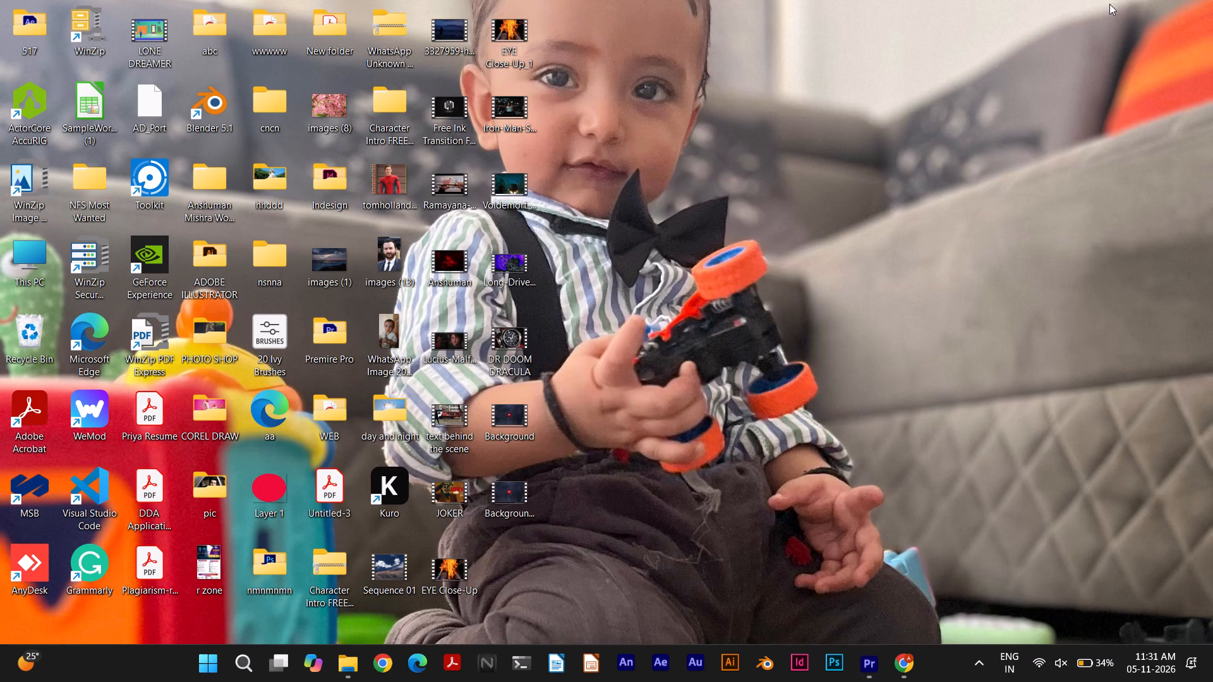
pyautogui.click(344, 665)
pyautogui.click(272, 224)
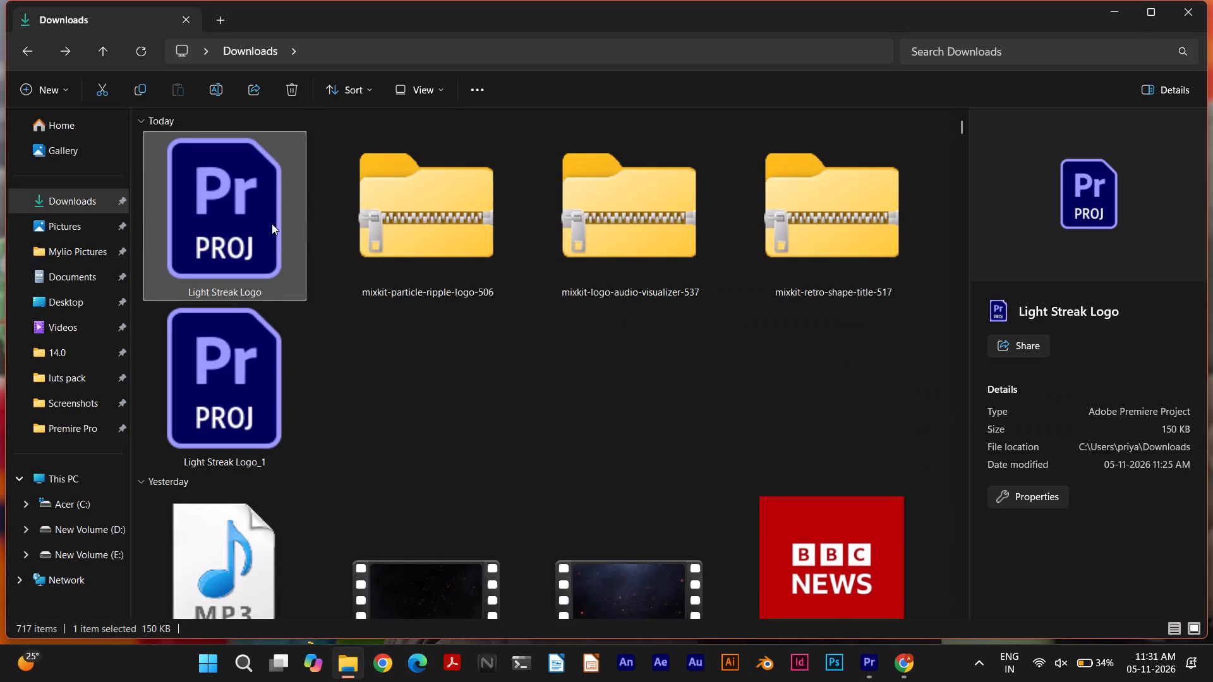
pyautogui.press('Delete')
pyautogui.click(833, 197)
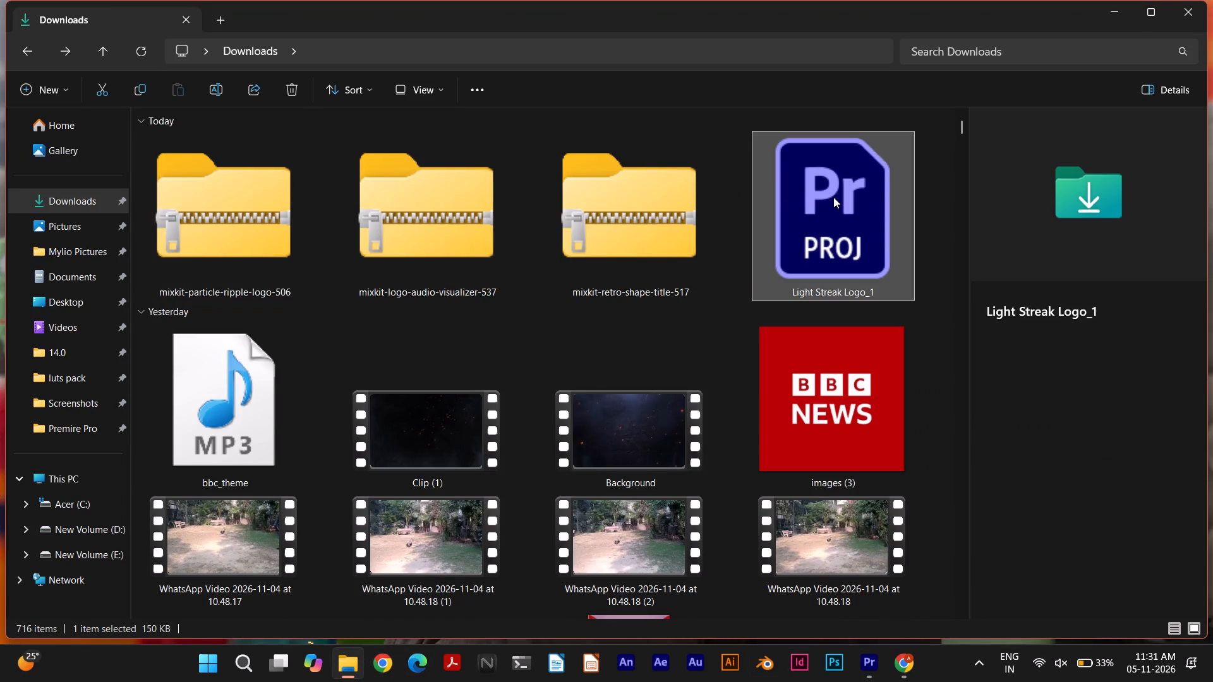
pyautogui.press('Delete')
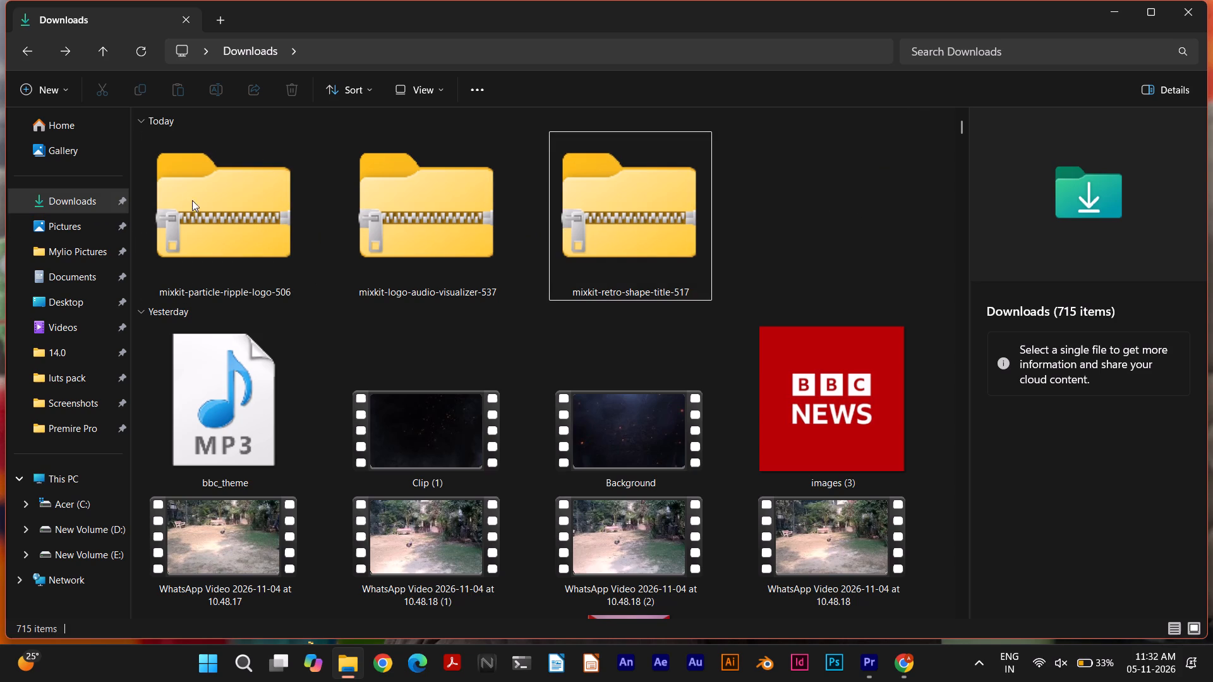
# Extract the mixkit-particle-ripple-logo-506 zip archive into a folder of the same name in Downloads, showing the extracted files when complete.
pyautogui.rightClick(231, 217)
pyautogui.rightClick(231, 217)
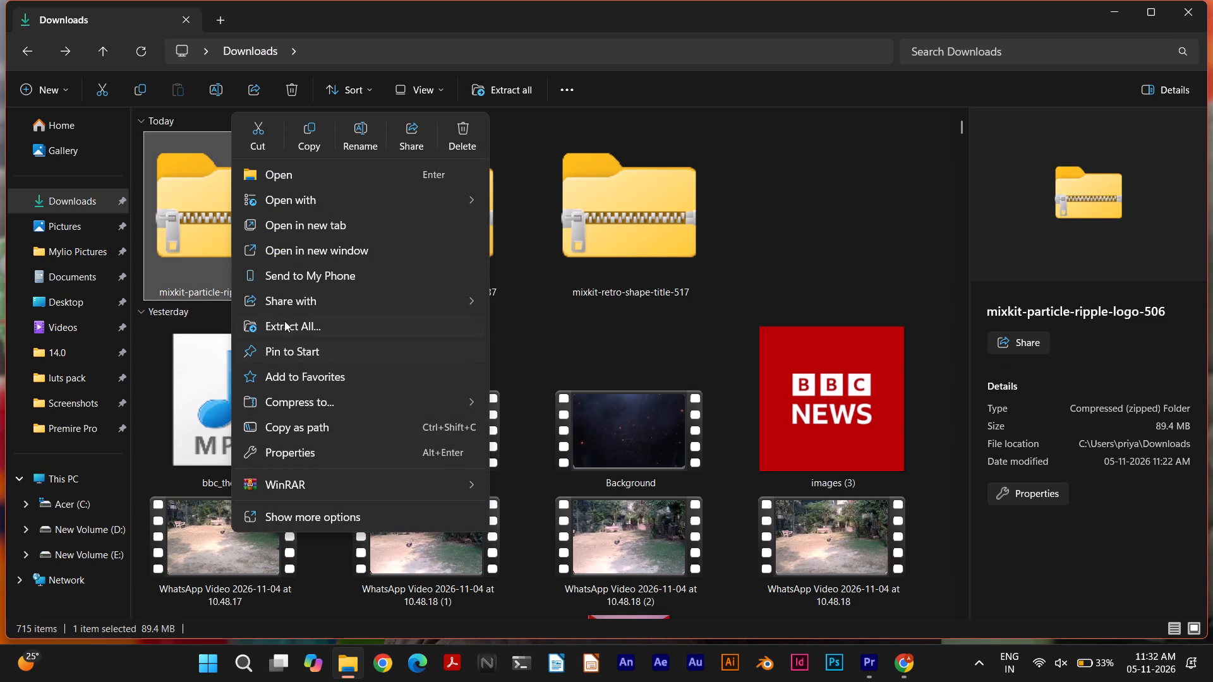
pyautogui.click(291, 326)
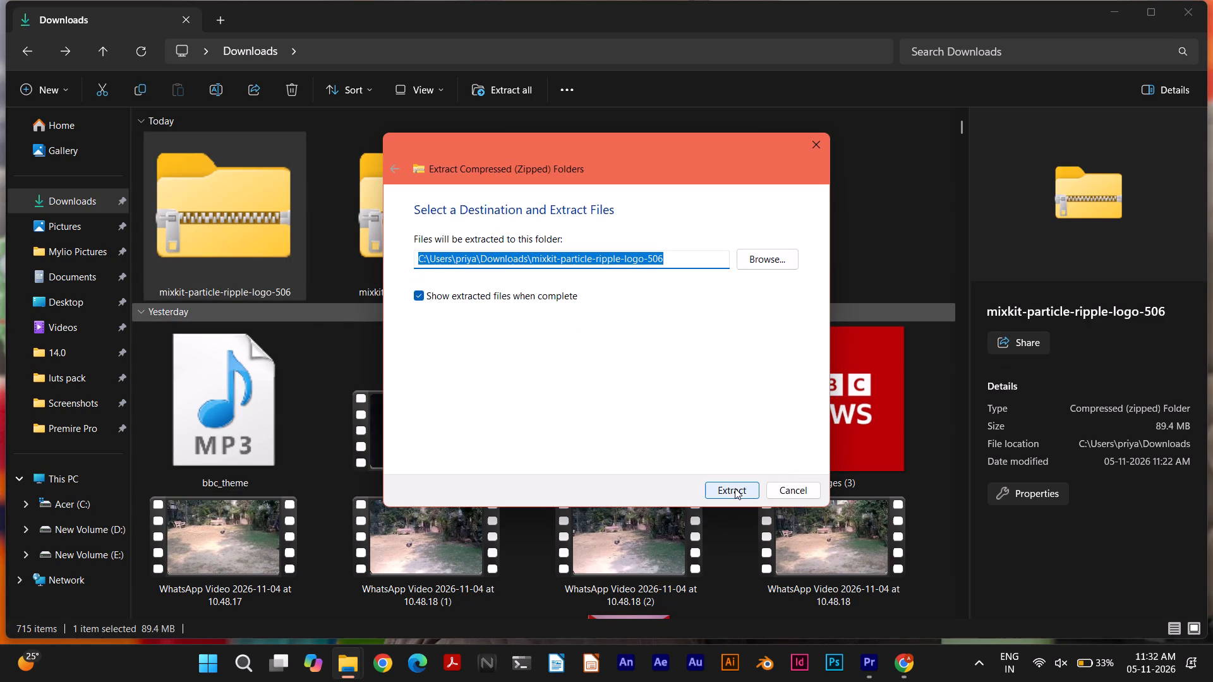
pyautogui.click(735, 488)
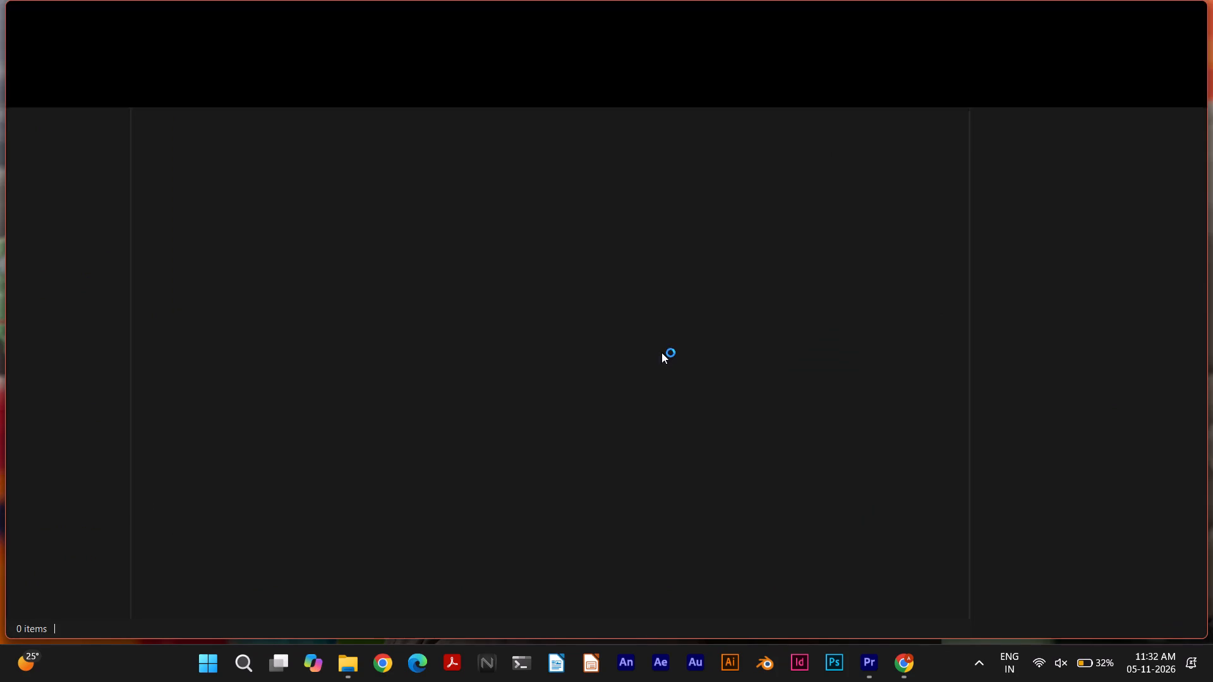
# Open the Light Streak Logo project from the extracted mixkit-particle-ripple-logo-506 folder in Premiere Pro.
pyautogui.doubleClick(318, 160)
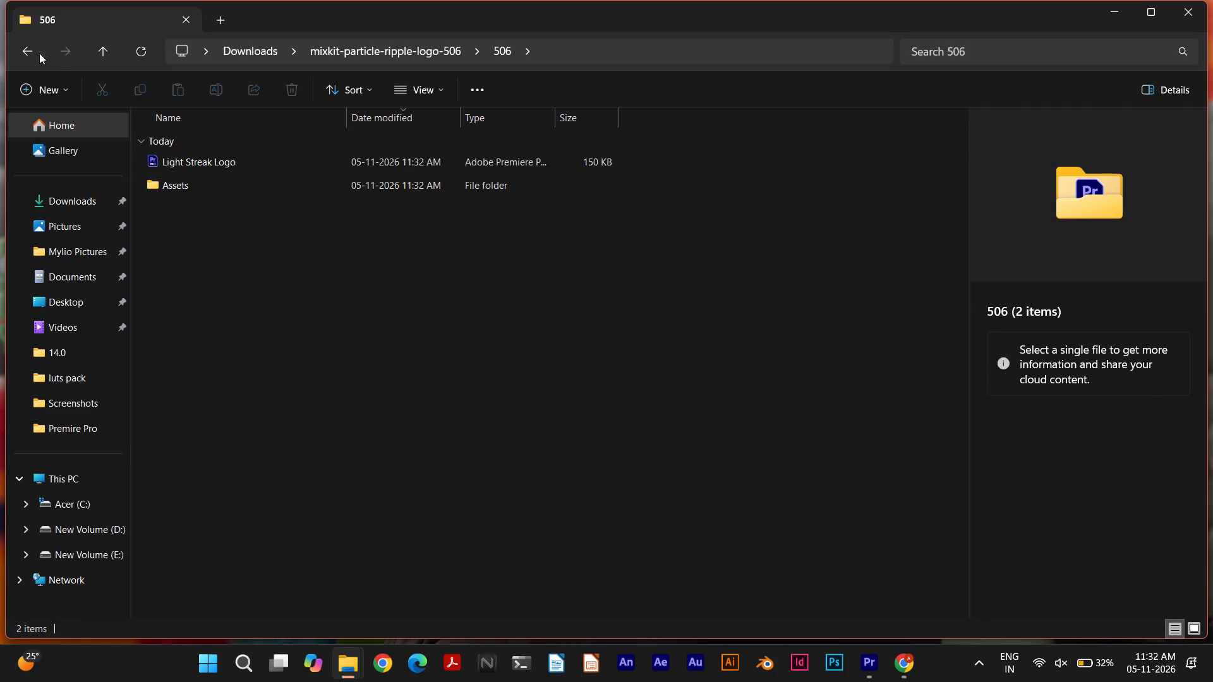
pyautogui.doubleClick(253, 160)
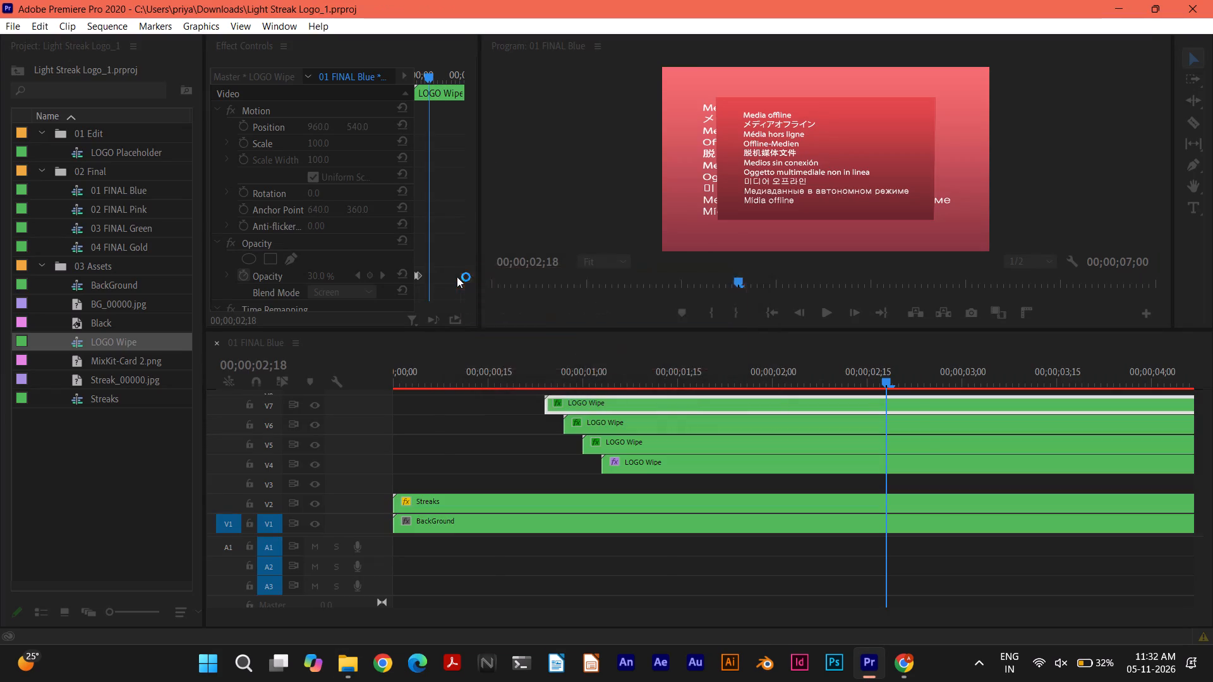
pyautogui.click(826, 402)
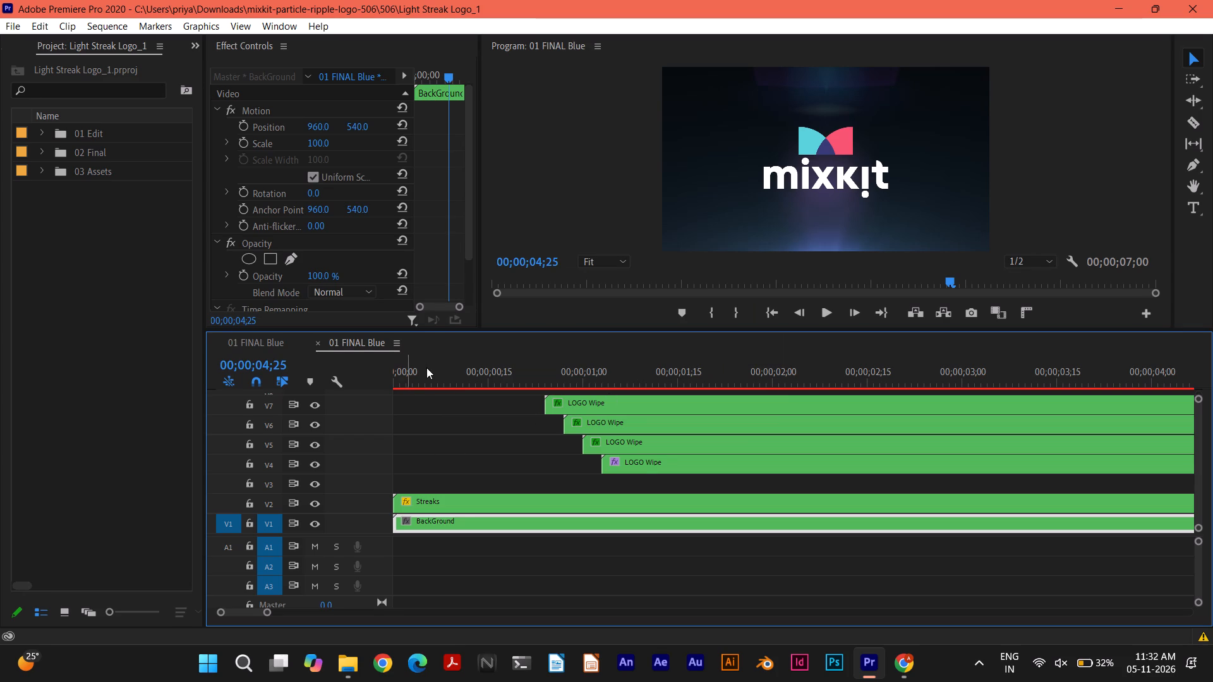
# Scrub back and forth through the 01 FINAL Blue sequence to examine the light streak and logo reveal animation.
pyautogui.moveTo(951, 278); pyautogui.dragTo(898, 279)
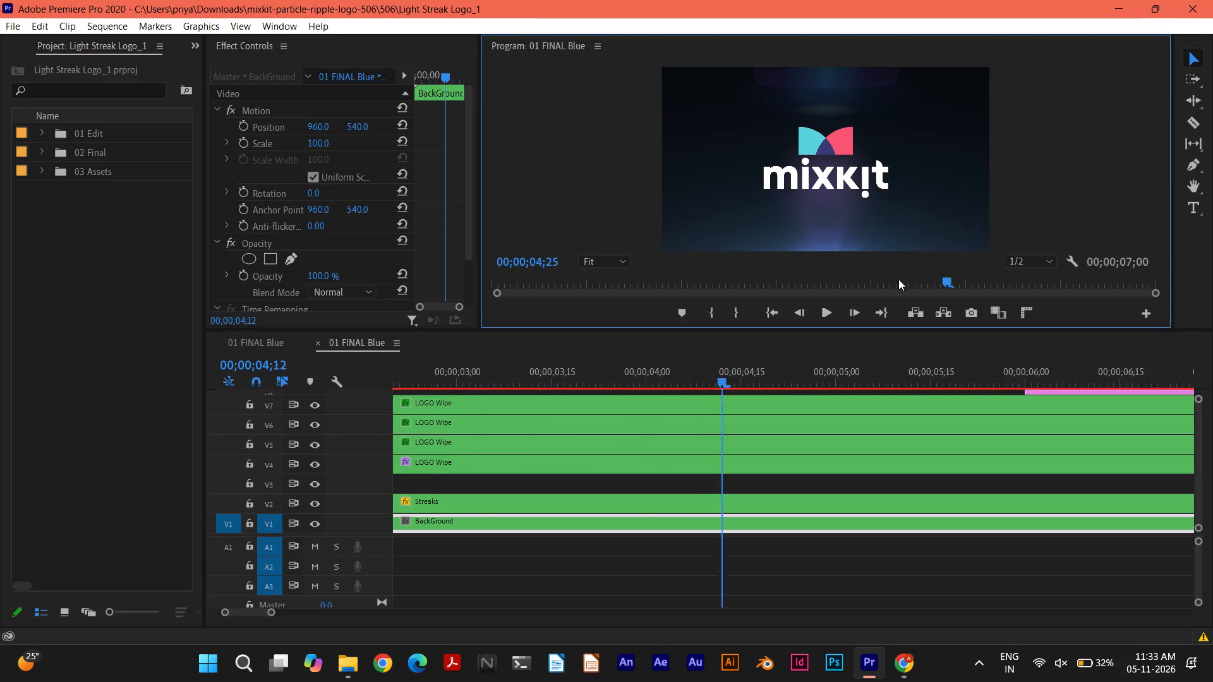
pyautogui.moveTo(898, 279); pyautogui.dragTo(544, 278)
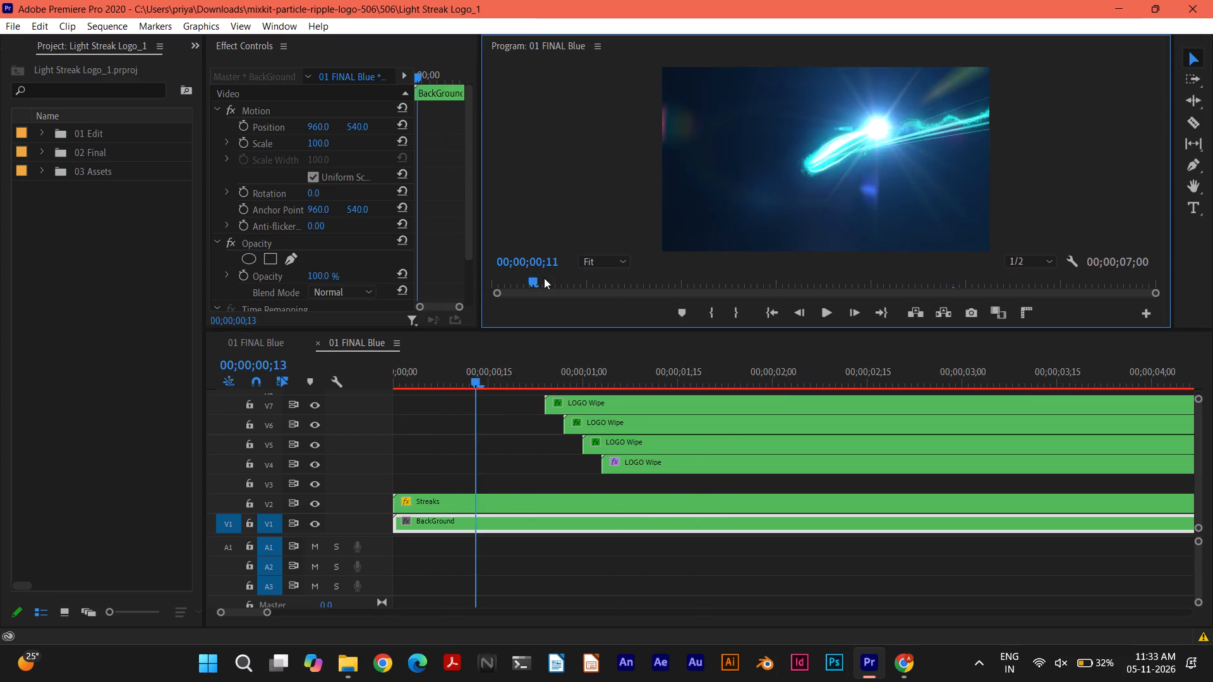
pyautogui.moveTo(544, 278); pyautogui.dragTo(811, 273)
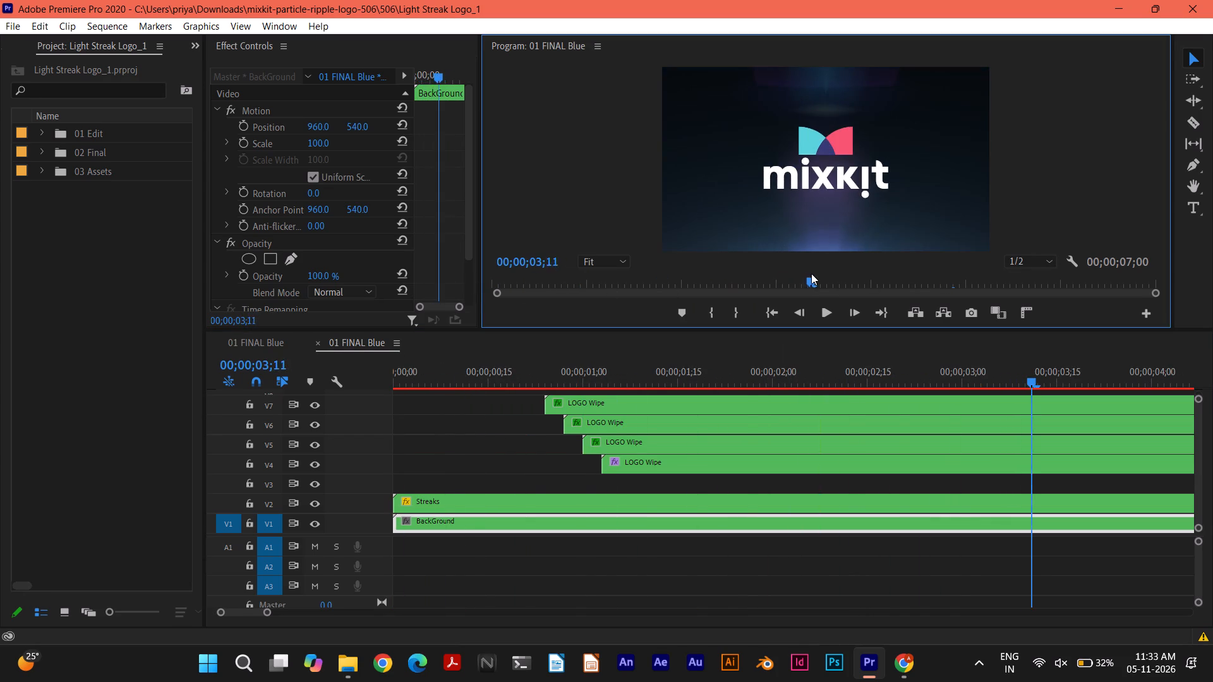
pyautogui.moveTo(811, 273); pyautogui.dragTo(829, 267)
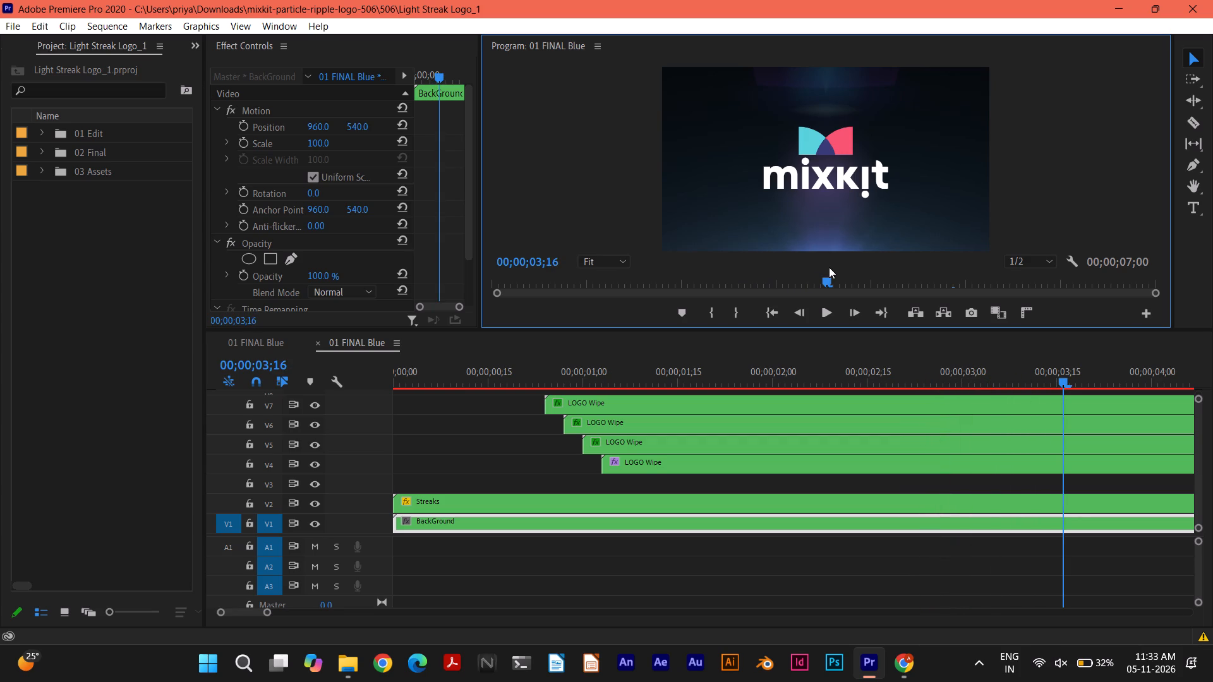
pyautogui.moveTo(829, 267); pyautogui.dragTo(663, 277)
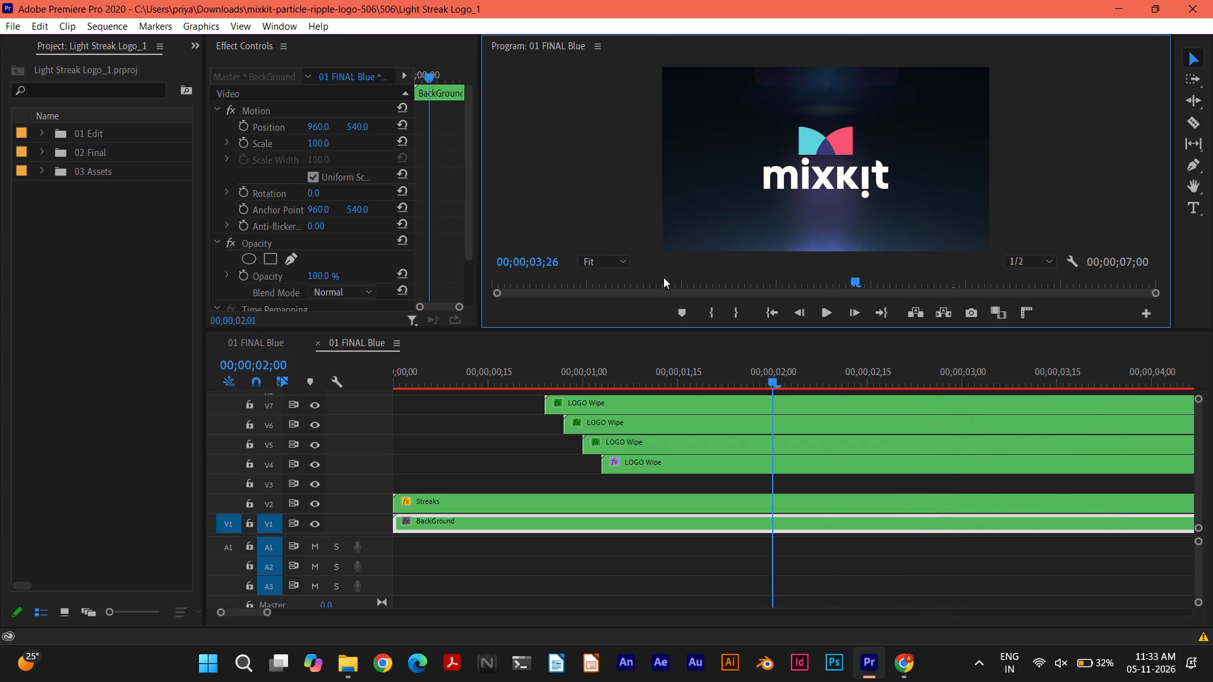
pyautogui.moveTo(663, 277); pyautogui.dragTo(598, 273)
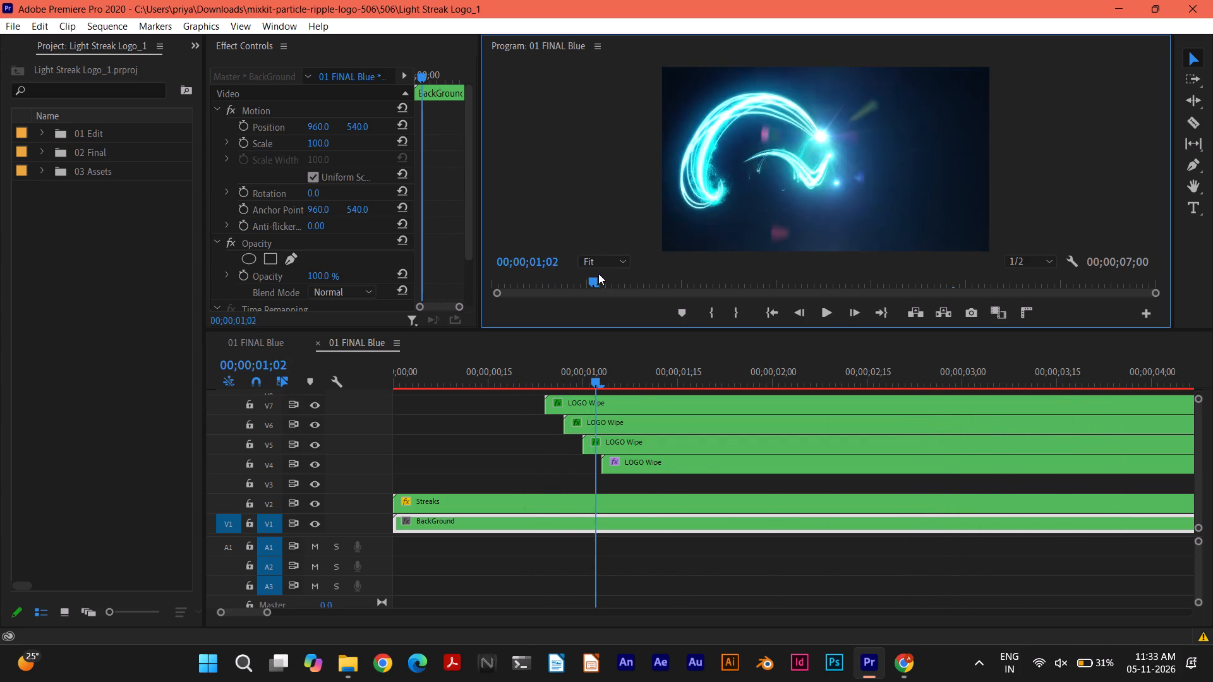
pyautogui.moveTo(598, 273); pyautogui.dragTo(660, 263)
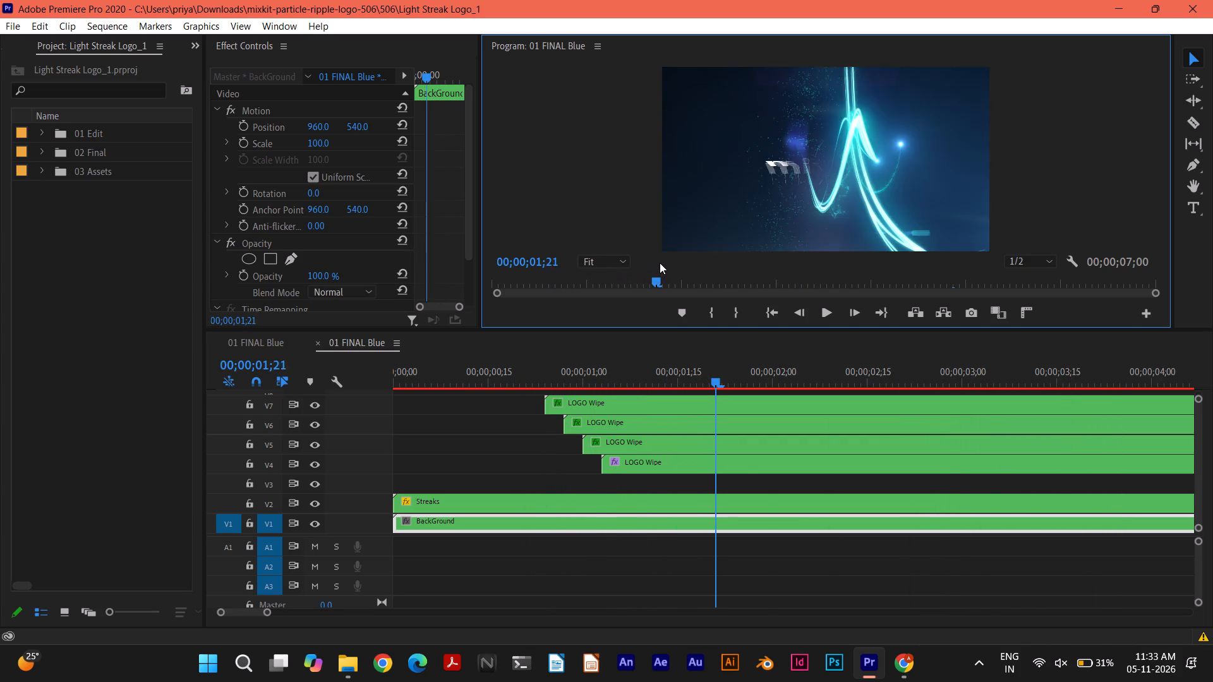
pyautogui.moveTo(660, 263); pyautogui.dragTo(684, 258)
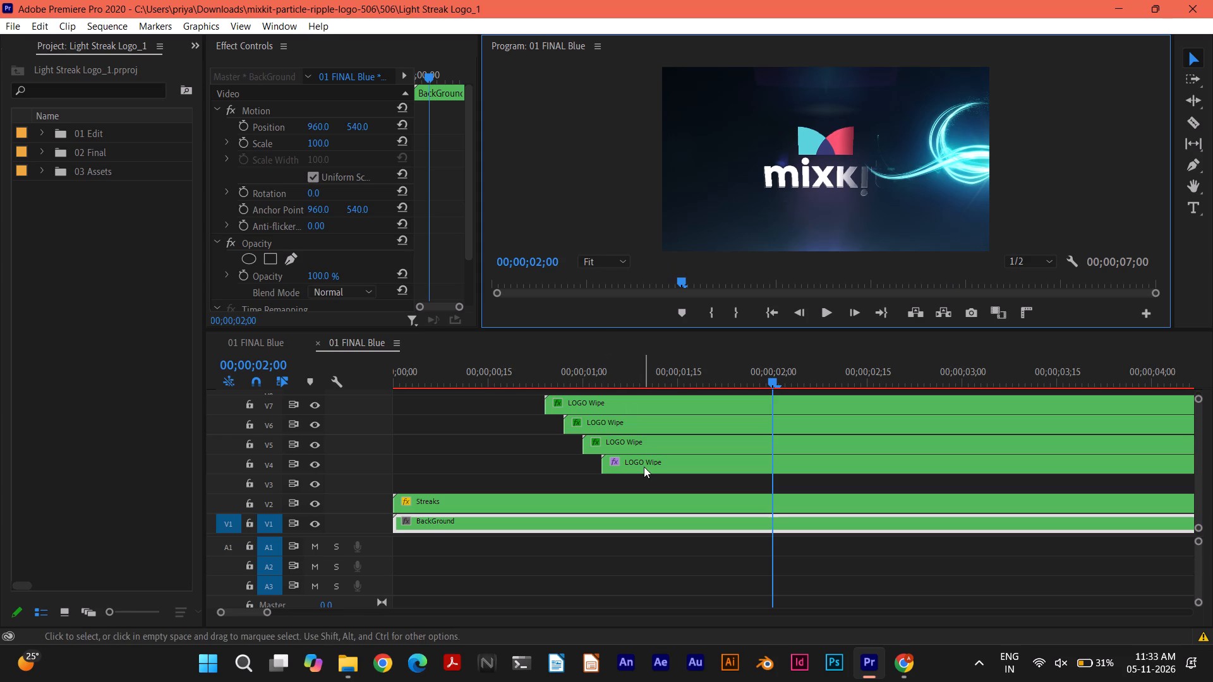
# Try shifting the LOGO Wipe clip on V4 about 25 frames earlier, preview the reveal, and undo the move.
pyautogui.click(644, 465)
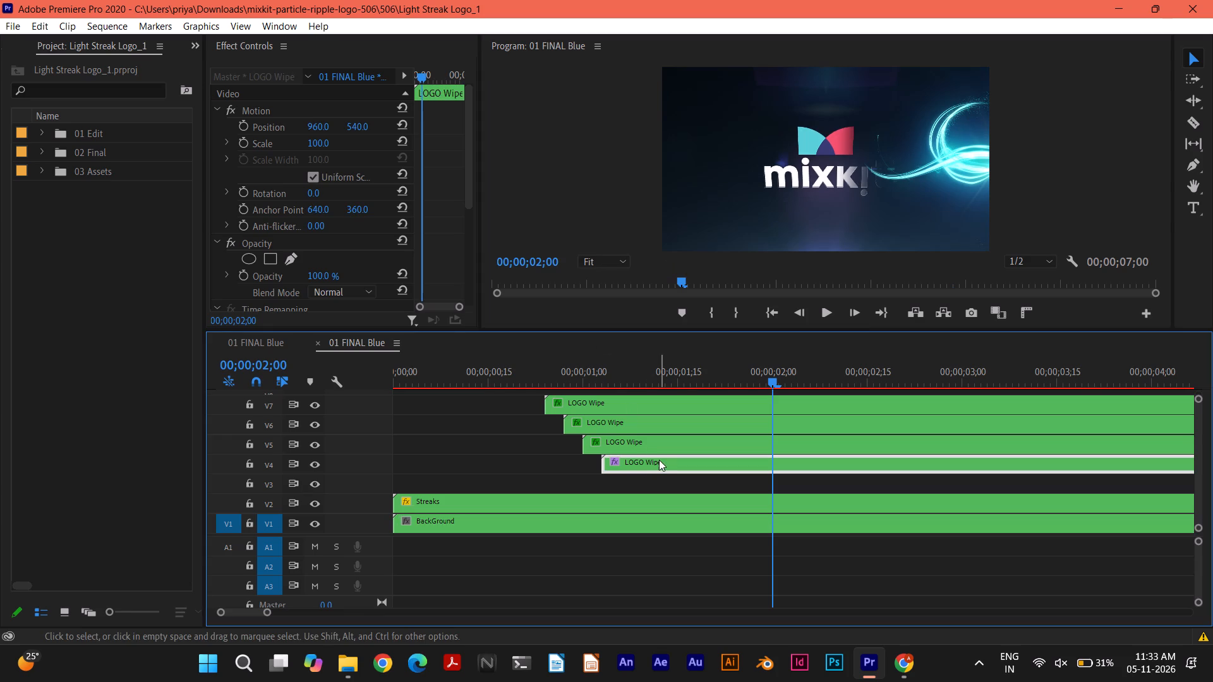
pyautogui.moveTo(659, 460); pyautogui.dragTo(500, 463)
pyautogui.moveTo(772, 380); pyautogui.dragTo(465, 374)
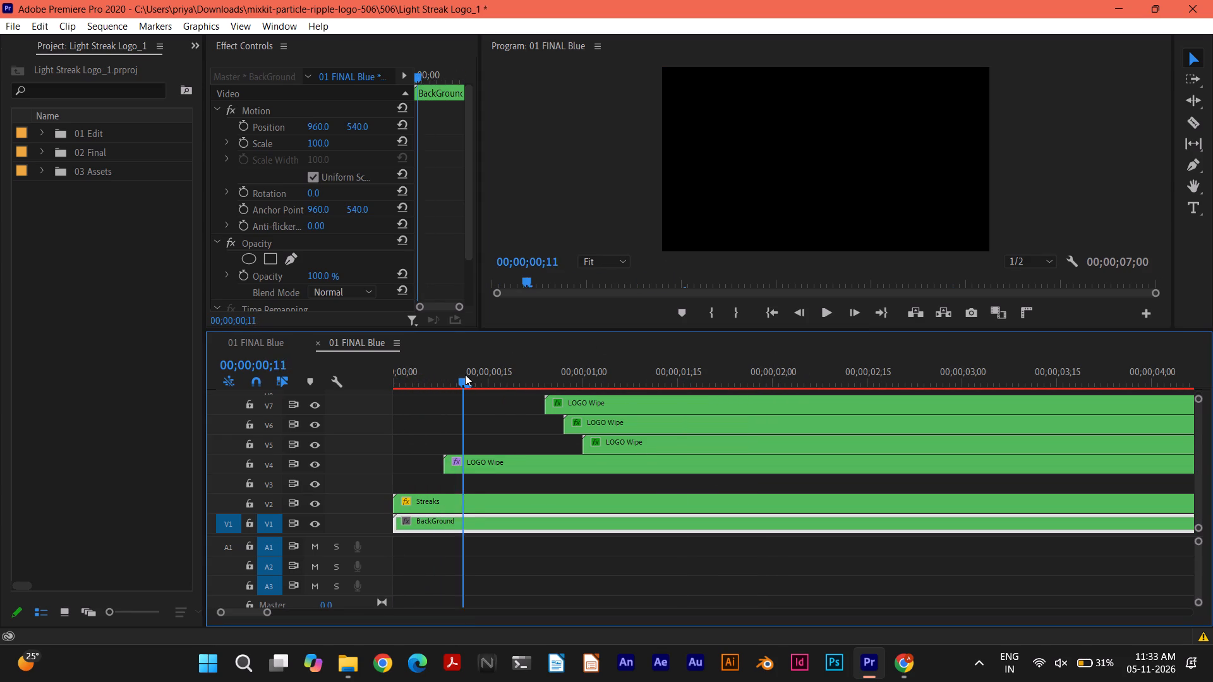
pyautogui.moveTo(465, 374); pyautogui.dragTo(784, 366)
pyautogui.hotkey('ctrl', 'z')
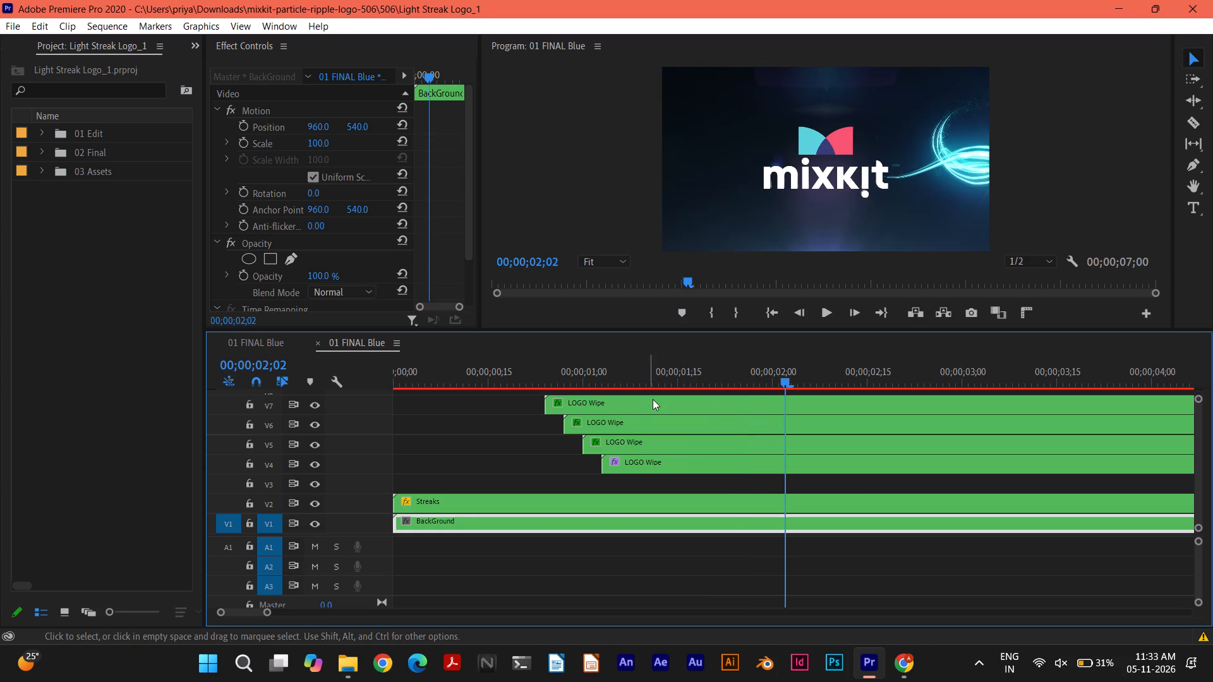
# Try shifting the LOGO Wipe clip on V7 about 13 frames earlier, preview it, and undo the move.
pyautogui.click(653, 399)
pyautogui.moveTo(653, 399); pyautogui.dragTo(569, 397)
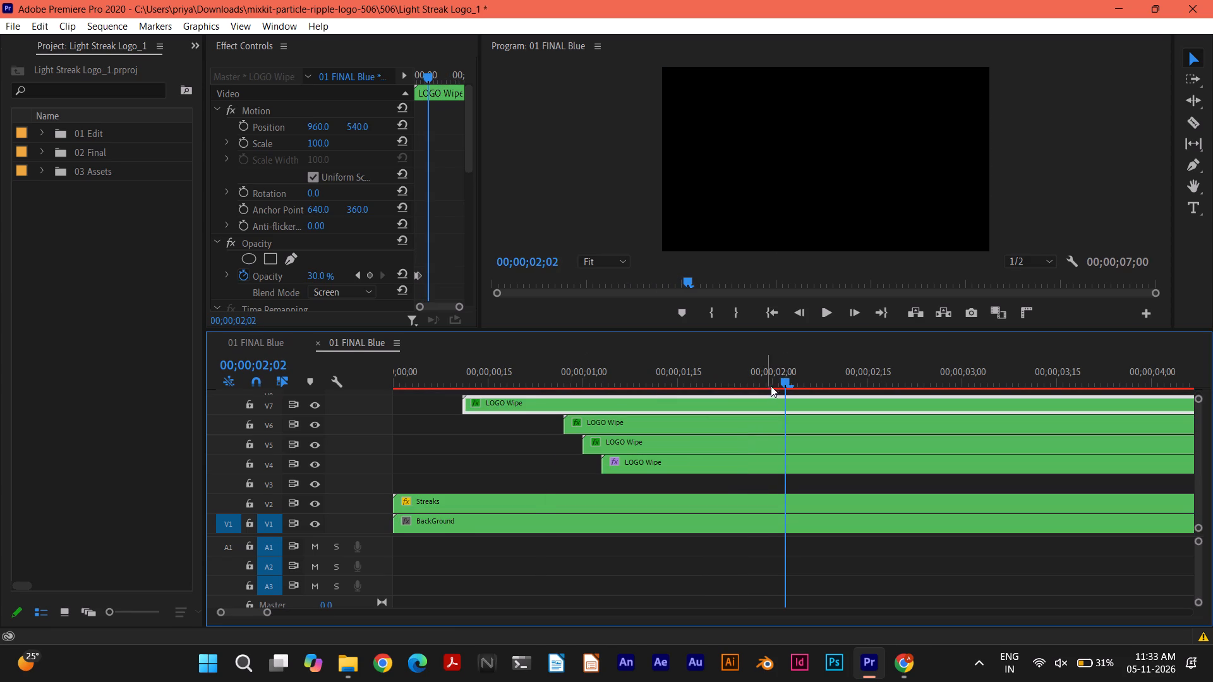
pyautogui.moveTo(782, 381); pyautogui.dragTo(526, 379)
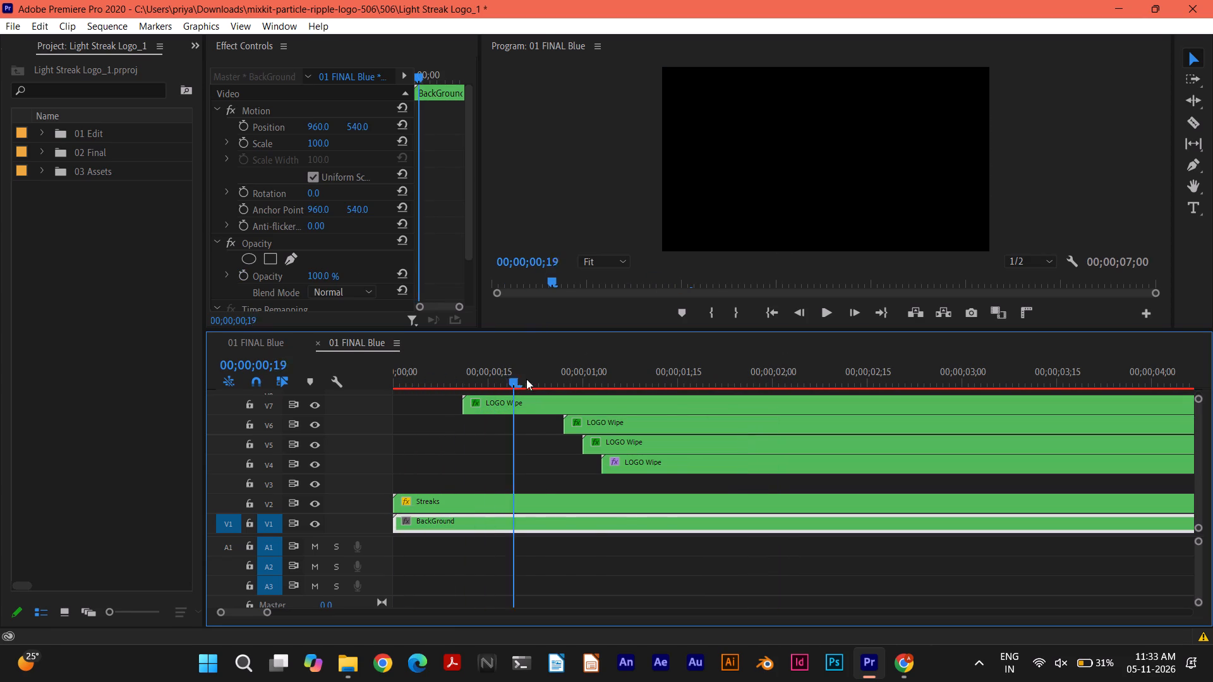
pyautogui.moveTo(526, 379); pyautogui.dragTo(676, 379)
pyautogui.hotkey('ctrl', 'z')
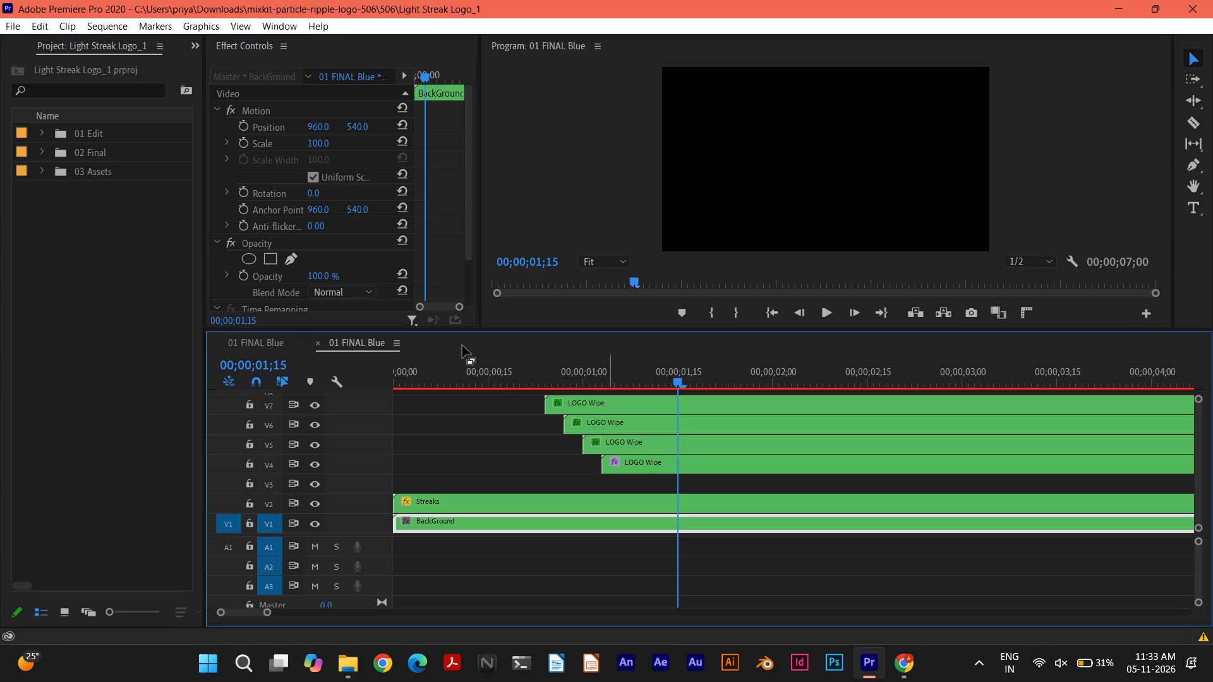
# Expand the 01 Edit, 02 Final and 03 Assets bins in the project.
pyautogui.click(39, 133)
pyautogui.click(44, 171)
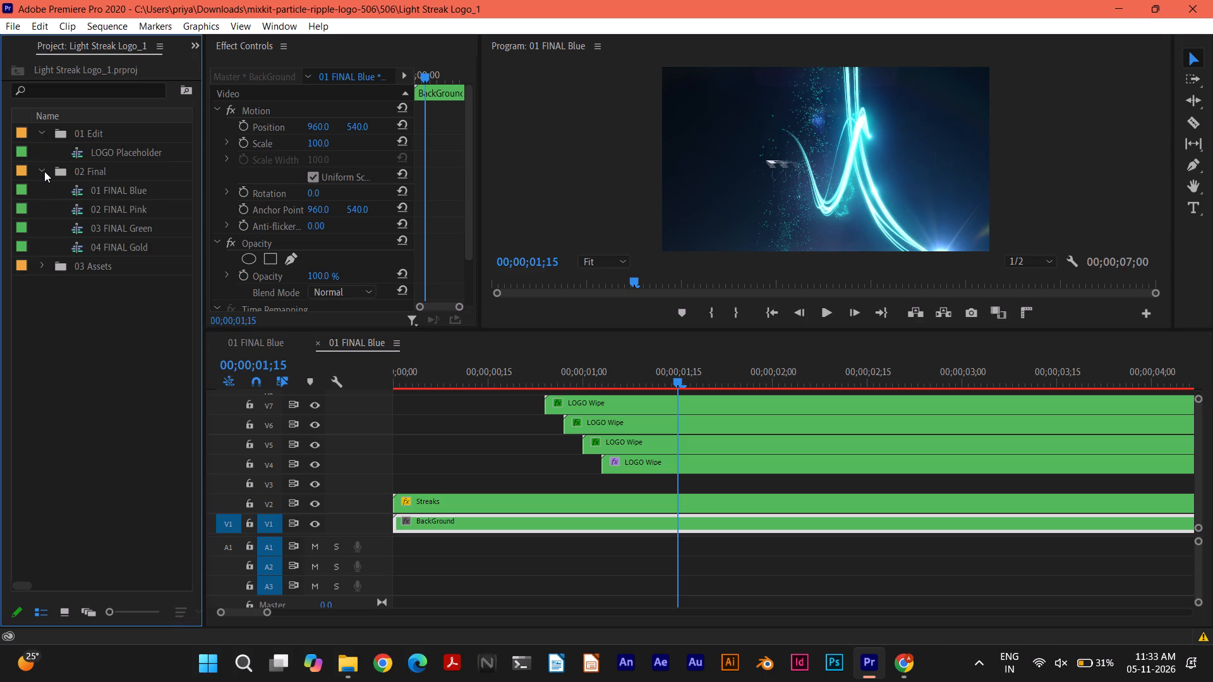
pyautogui.click(44, 261)
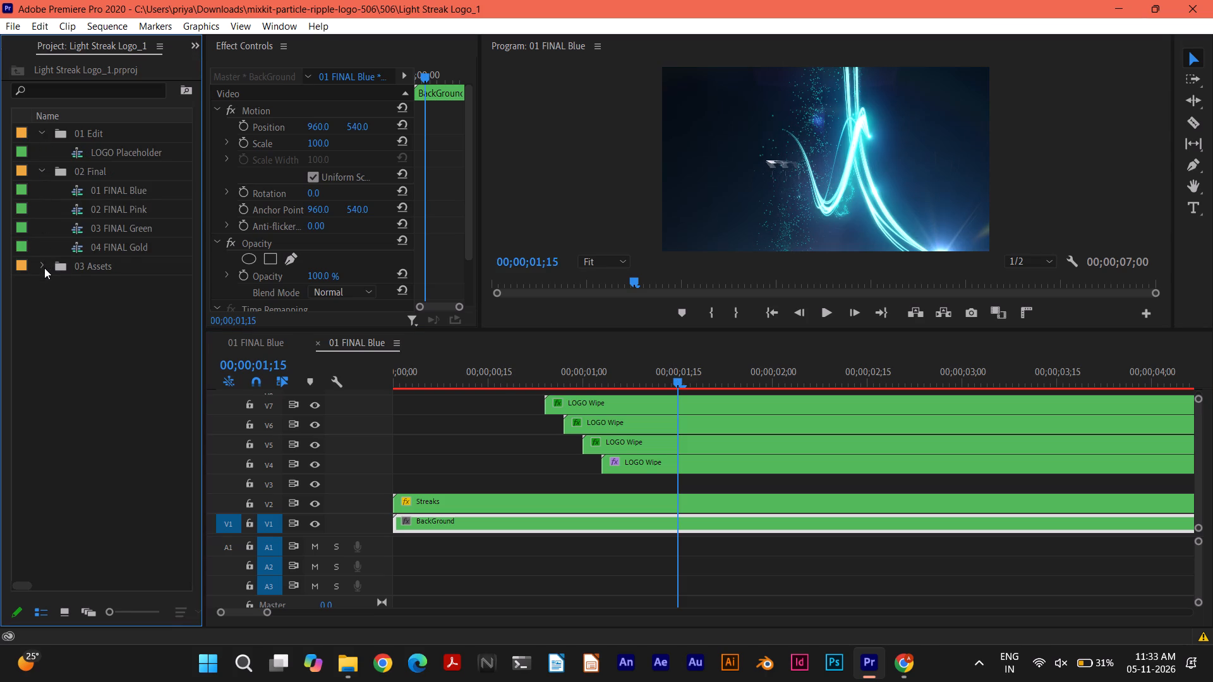
pyautogui.click(42, 267)
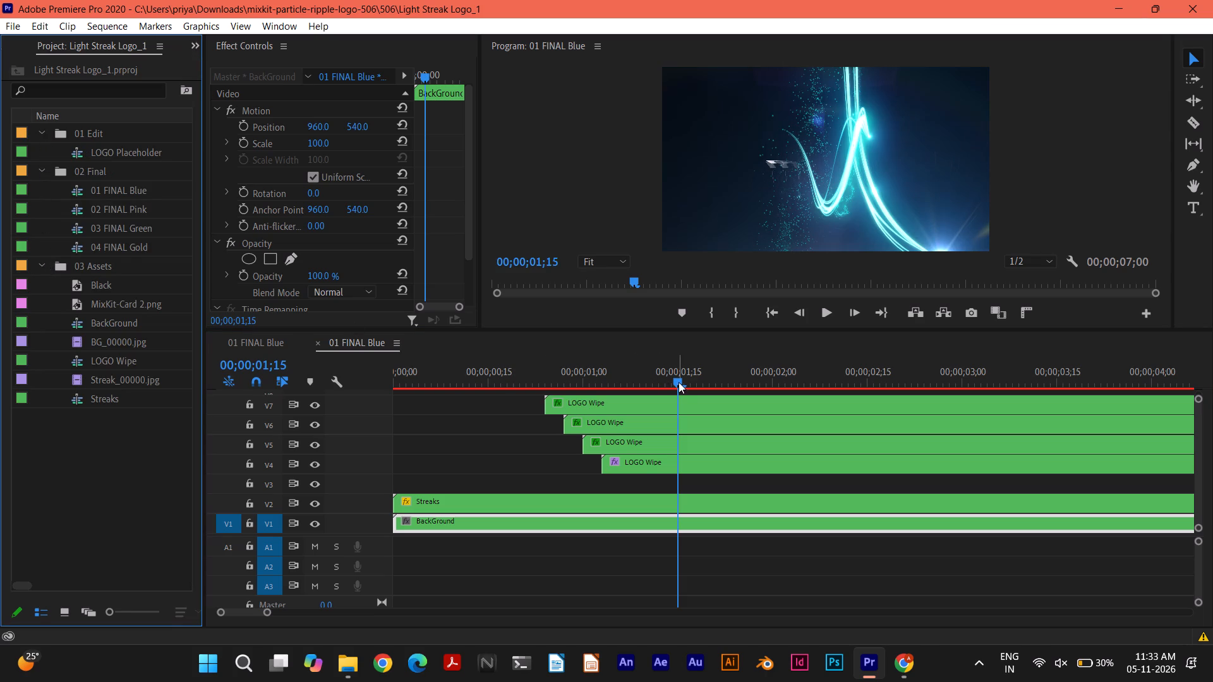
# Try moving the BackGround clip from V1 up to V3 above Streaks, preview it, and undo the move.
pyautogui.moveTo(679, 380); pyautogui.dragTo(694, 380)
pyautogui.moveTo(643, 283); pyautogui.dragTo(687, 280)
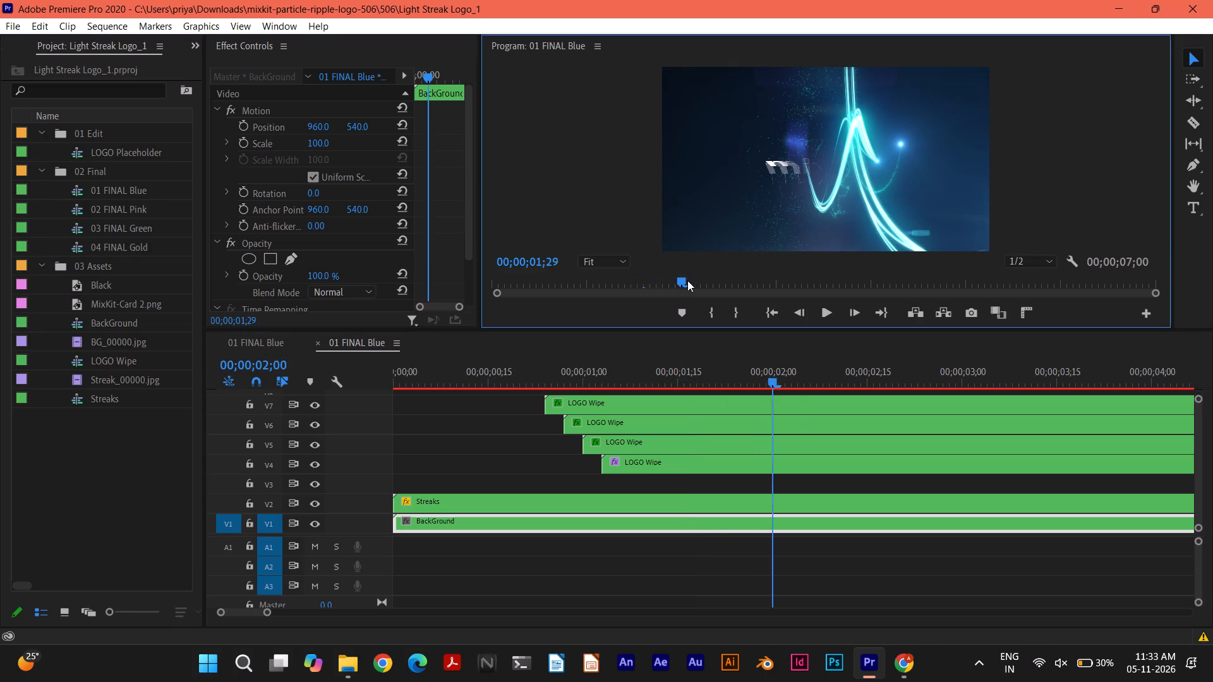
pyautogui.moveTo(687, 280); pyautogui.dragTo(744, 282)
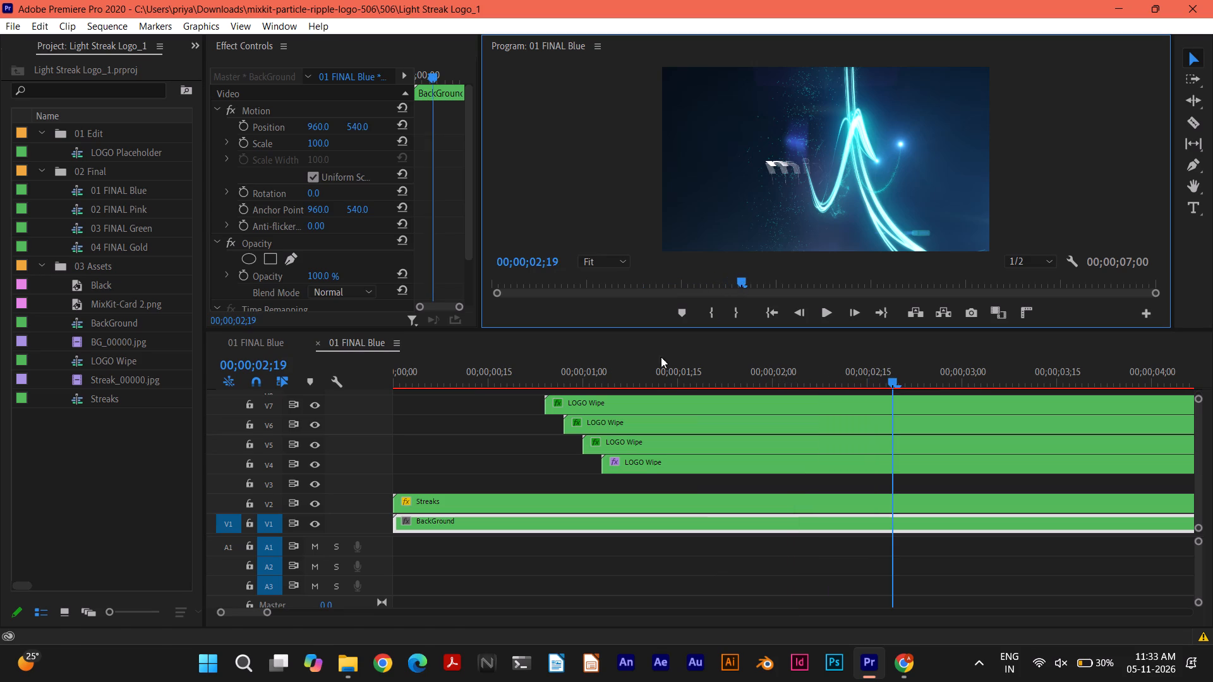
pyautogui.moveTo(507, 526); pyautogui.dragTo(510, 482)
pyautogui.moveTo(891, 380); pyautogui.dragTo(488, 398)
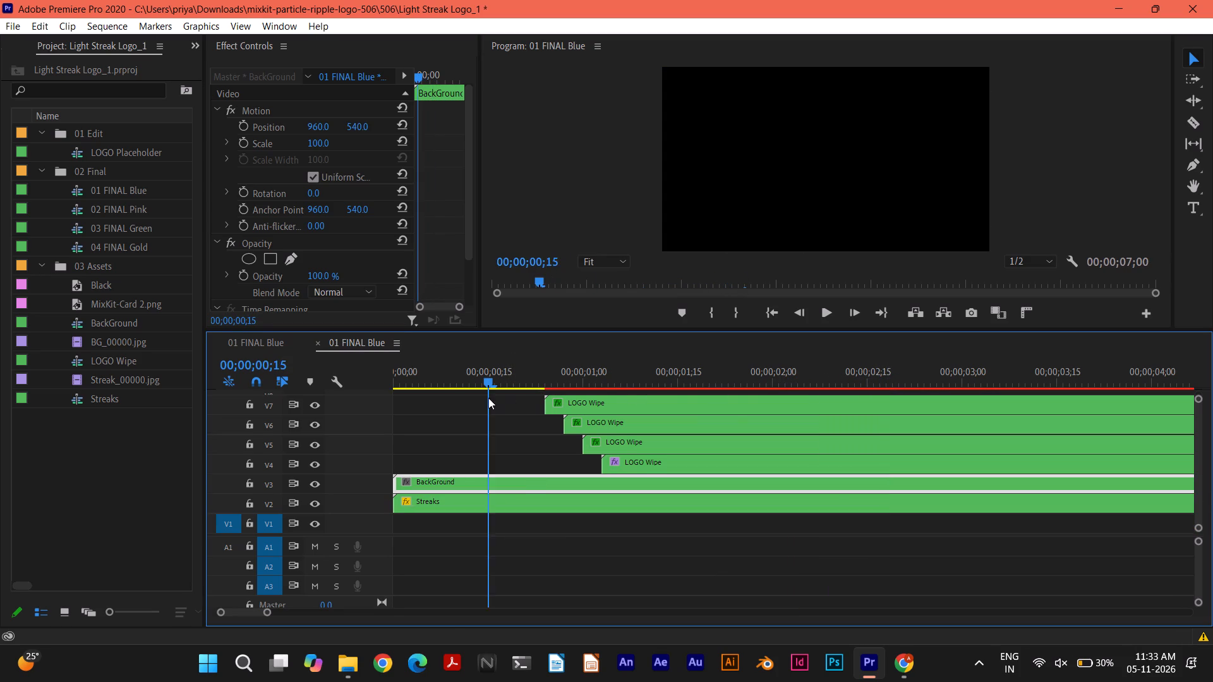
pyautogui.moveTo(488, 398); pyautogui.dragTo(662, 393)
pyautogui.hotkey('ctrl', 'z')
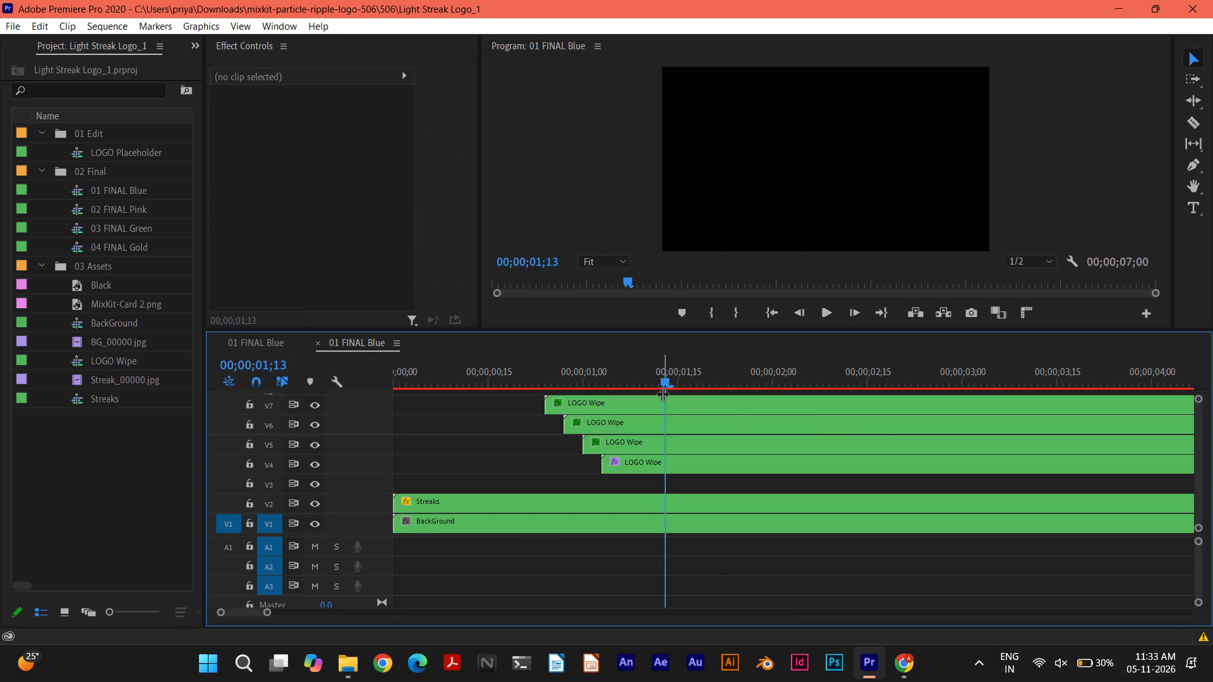
# Shift the LOGO Wipe clips later: V6 and V7 by about 9 frames, V5 by about 13, and V4 by 19.
pyautogui.click(623, 407)
pyautogui.click(634, 424)
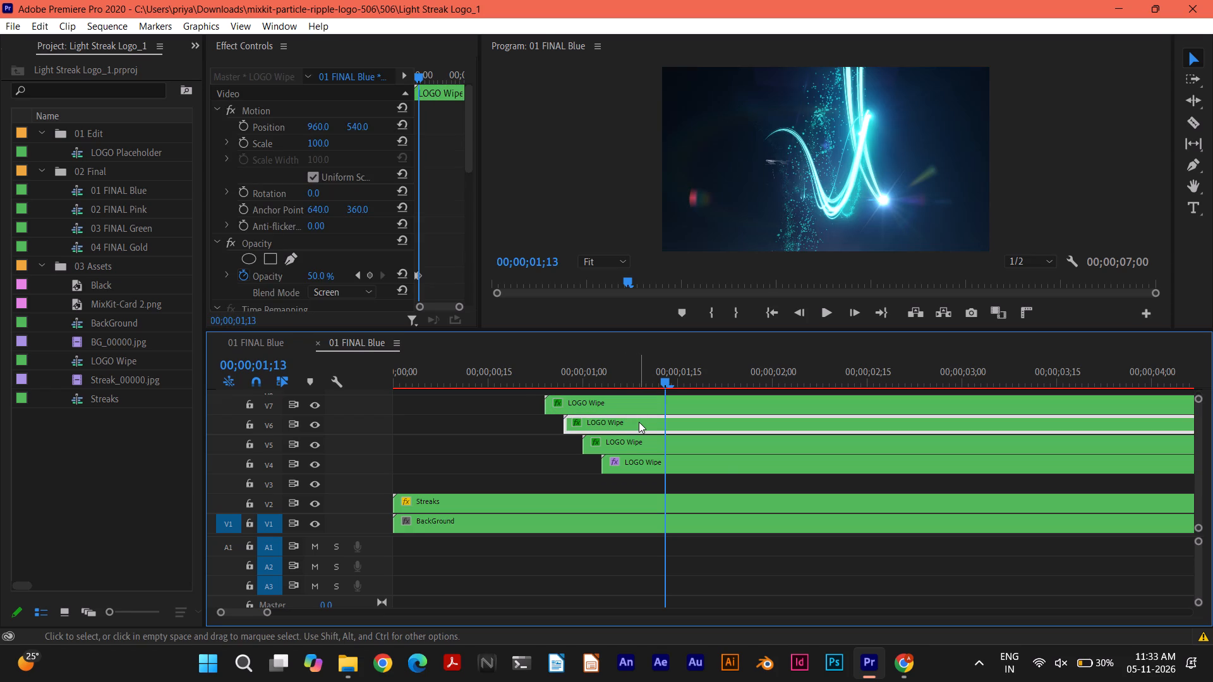
pyautogui.moveTo(639, 422); pyautogui.dragTo(697, 420)
pyautogui.moveTo(647, 400); pyautogui.dragTo(689, 398)
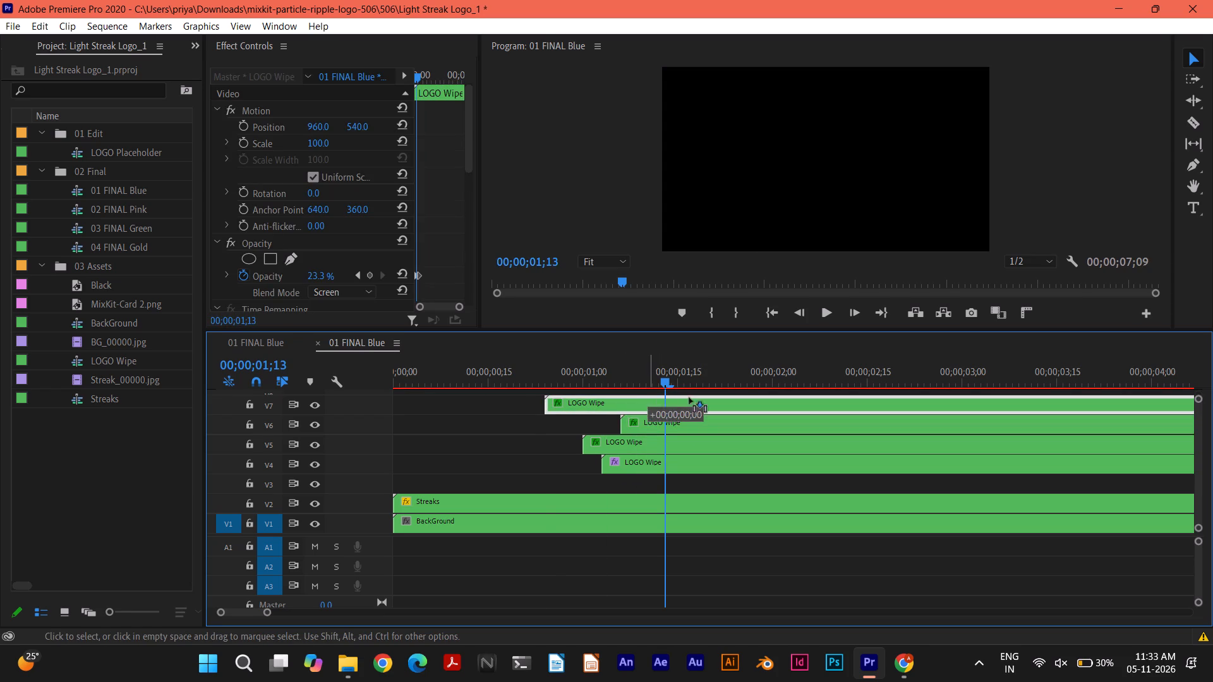
pyautogui.moveTo(689, 398); pyautogui.dragTo(708, 398)
pyautogui.moveTo(689, 451); pyautogui.dragTo(767, 442)
pyautogui.moveTo(757, 467); pyautogui.dragTo(881, 454)
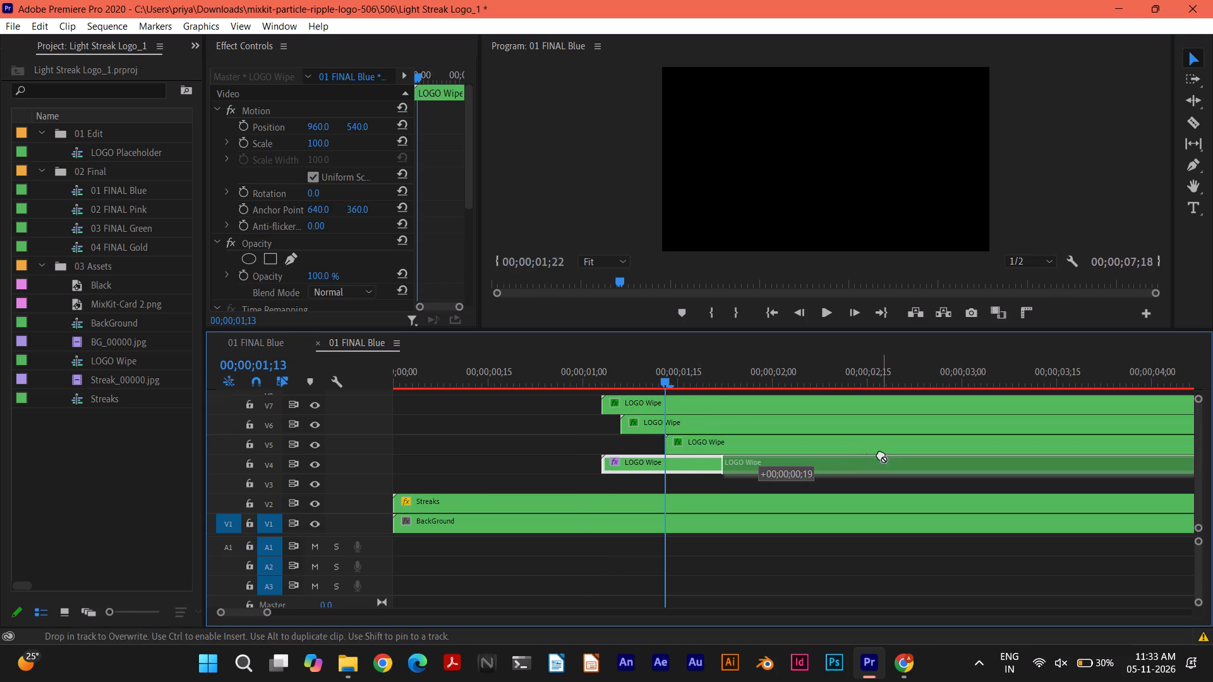
# Scrub between about 00;00;01;11 and 00;00;02;06 to check the logo reveal with the staggered LOGO Wipe clips.
pyautogui.moveTo(665, 380); pyautogui.dragTo(656, 380)
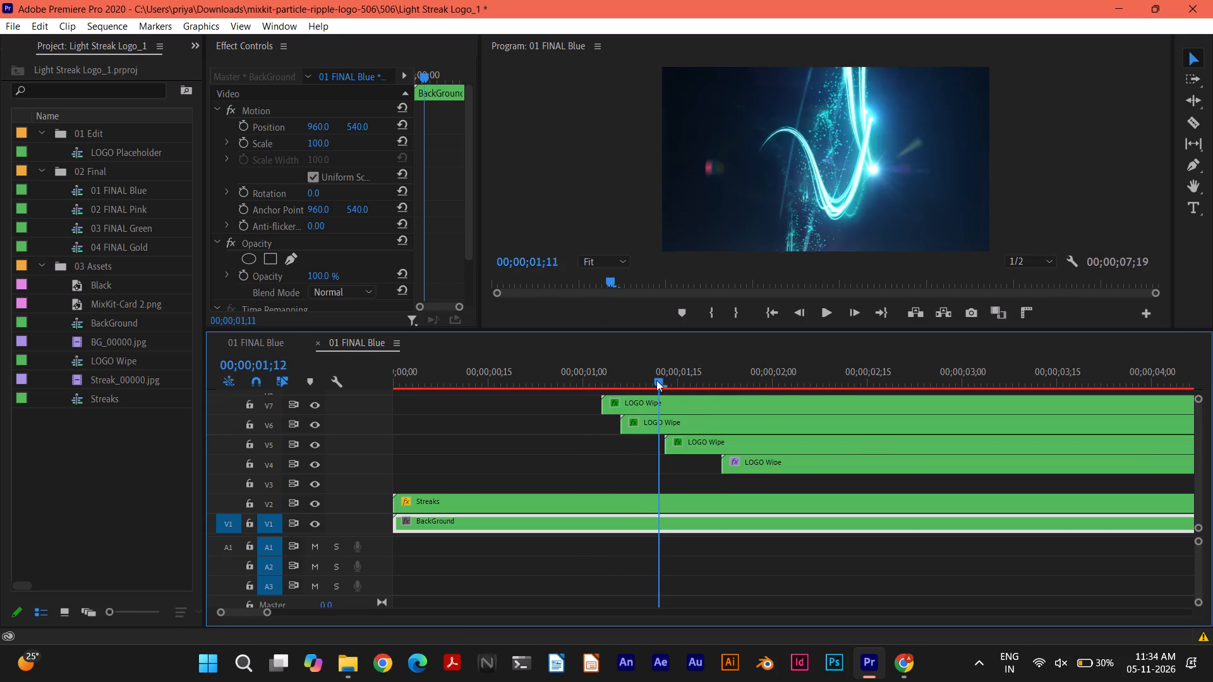
pyautogui.moveTo(656, 380); pyautogui.dragTo(761, 374)
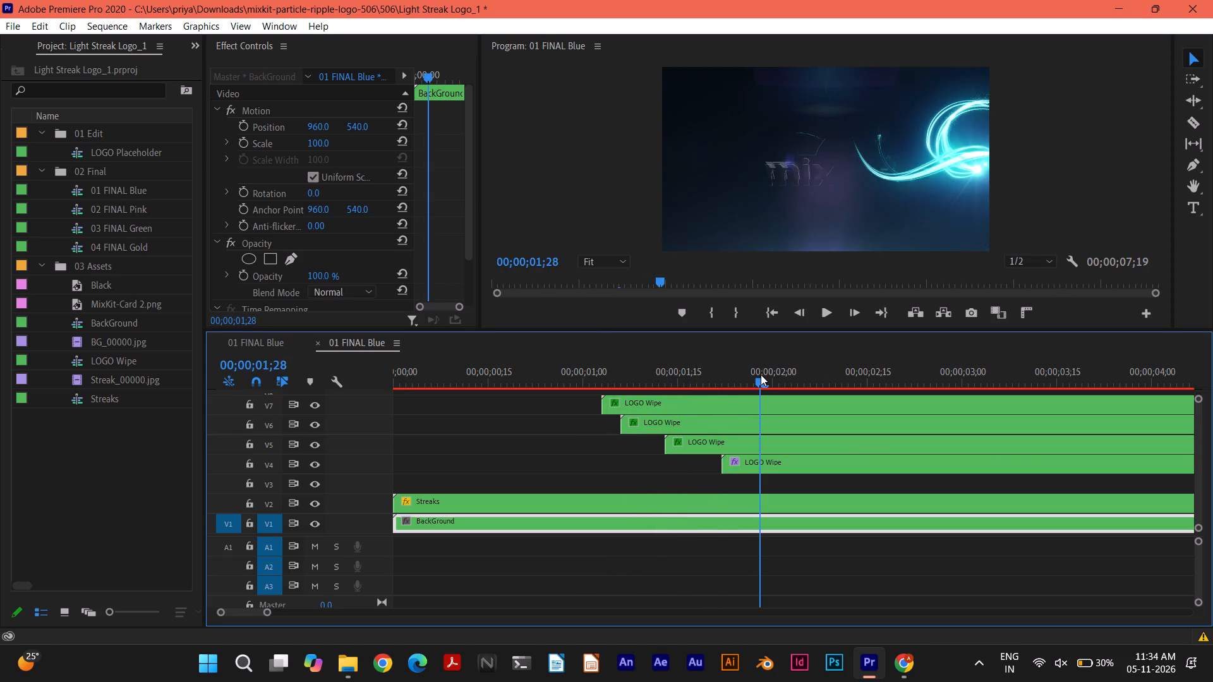
pyautogui.moveTo(761, 374); pyautogui.dragTo(808, 371)
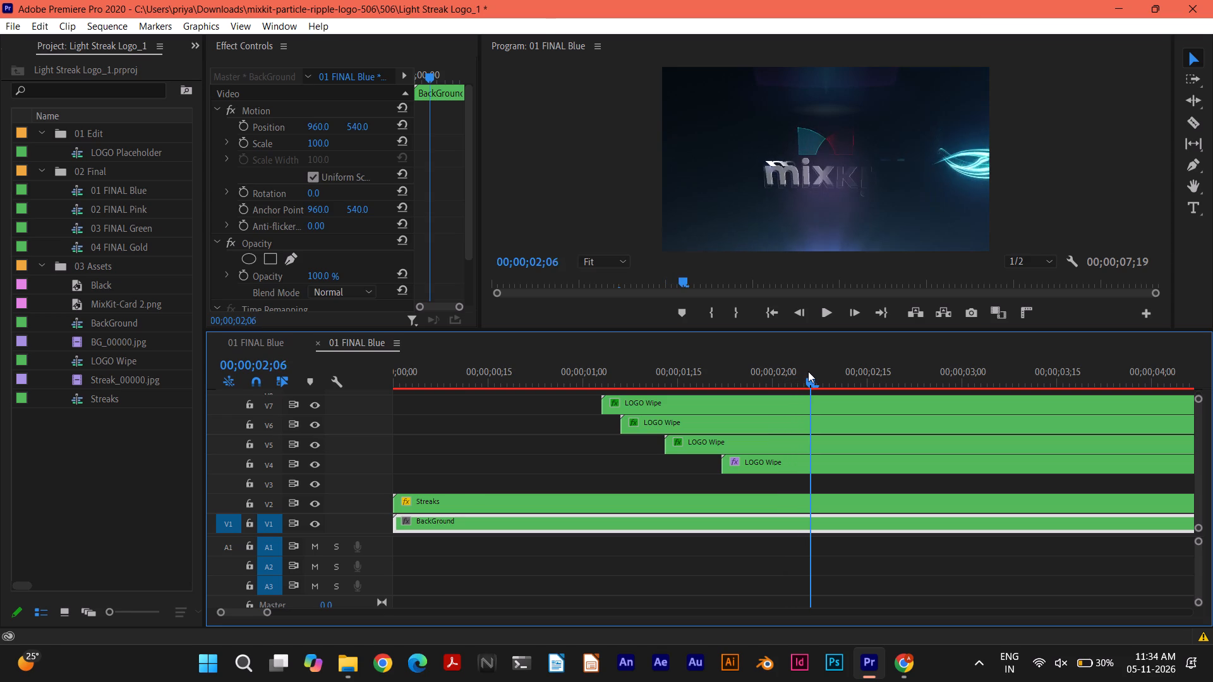
pyautogui.moveTo(808, 371); pyautogui.dragTo(734, 390)
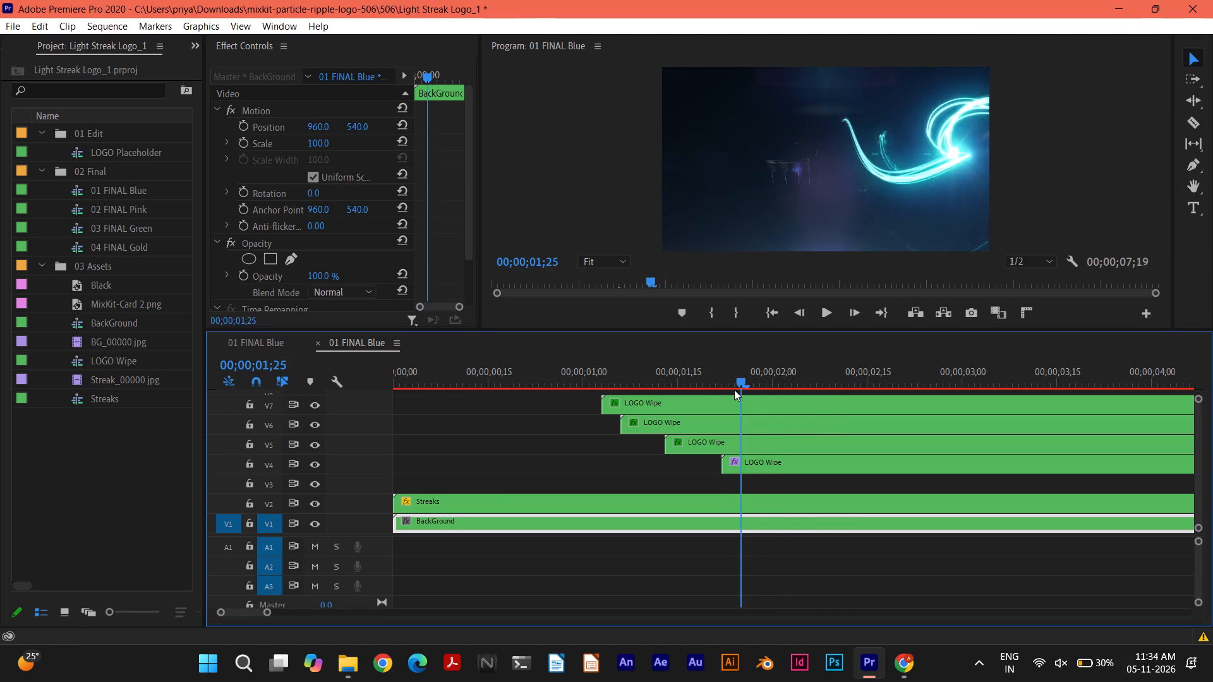
# Undo the timing shifts of the LOGO Wipe clips on V4 to V7.
pyautogui.moveTo(734, 390); pyautogui.dragTo(734, 385)
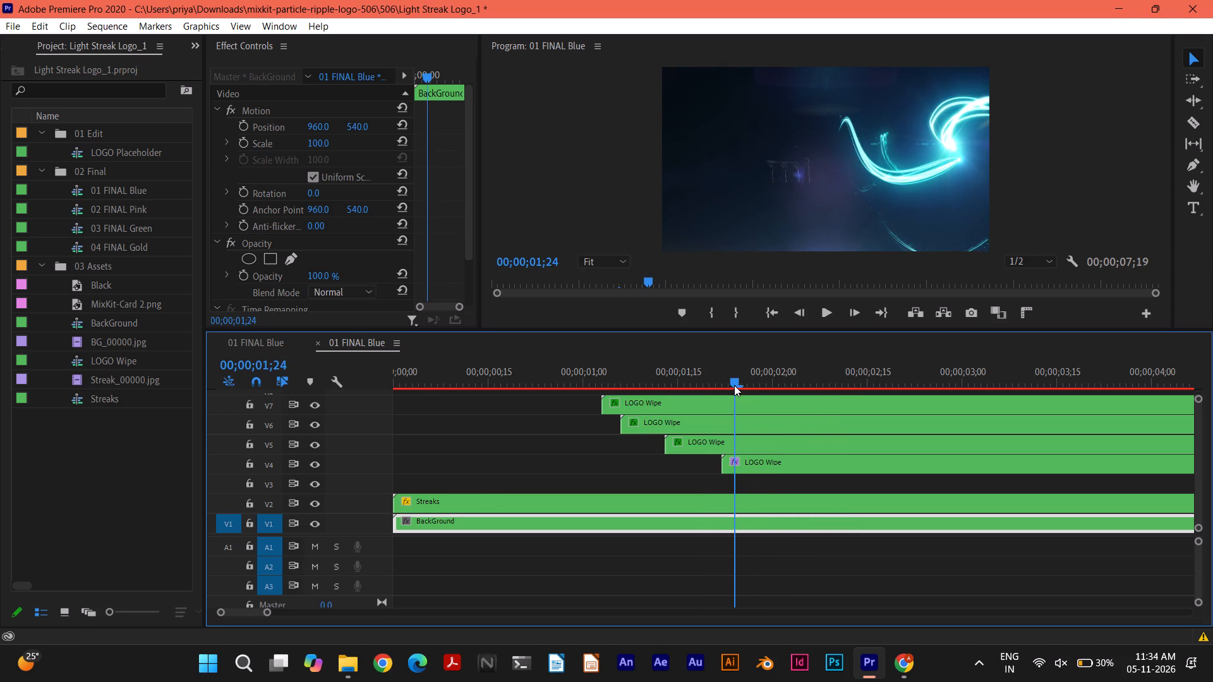
pyautogui.moveTo(734, 385); pyautogui.dragTo(725, 387)
pyautogui.hotkey('ctrl', 'z')
pyautogui.hotkey('ctrl', 'z')
pyautogui.hotkey('ctrl', 'z')
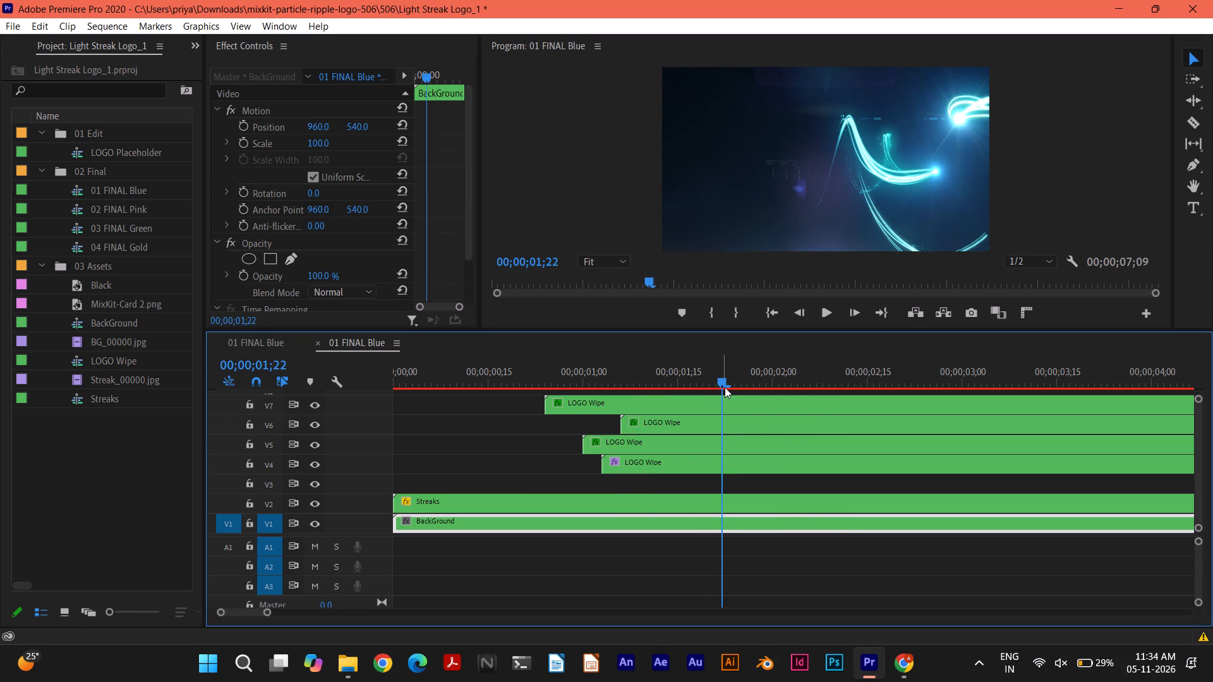
pyautogui.hotkey('ctrl', 'z')
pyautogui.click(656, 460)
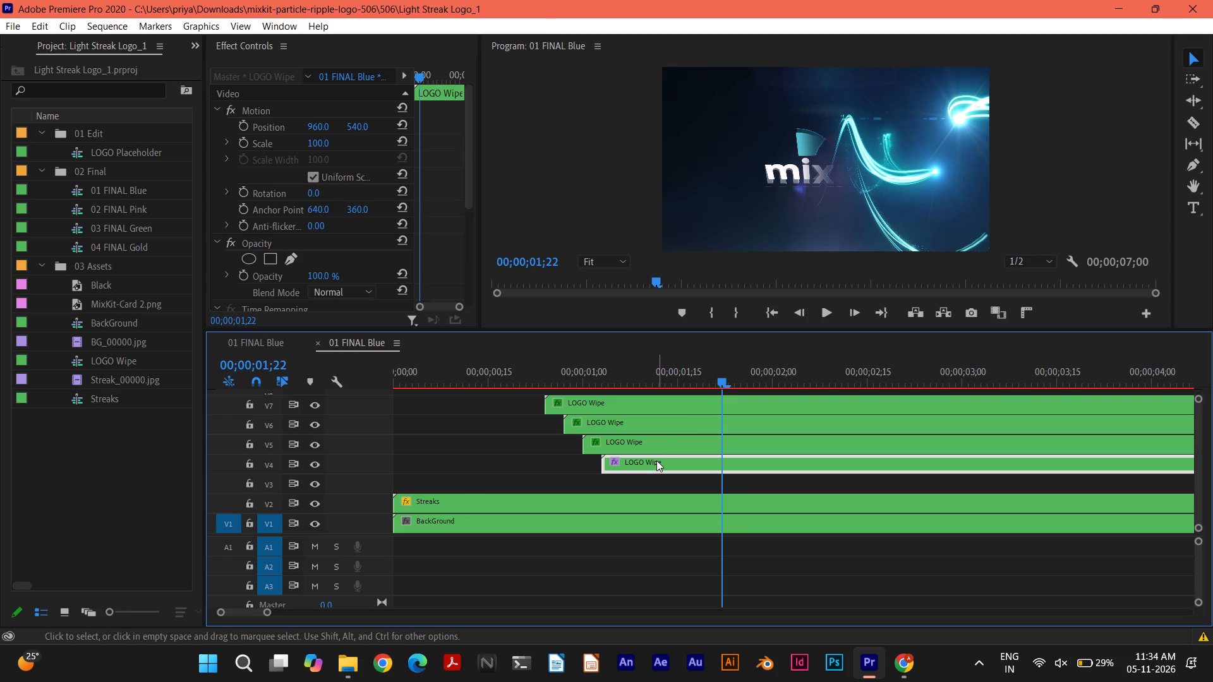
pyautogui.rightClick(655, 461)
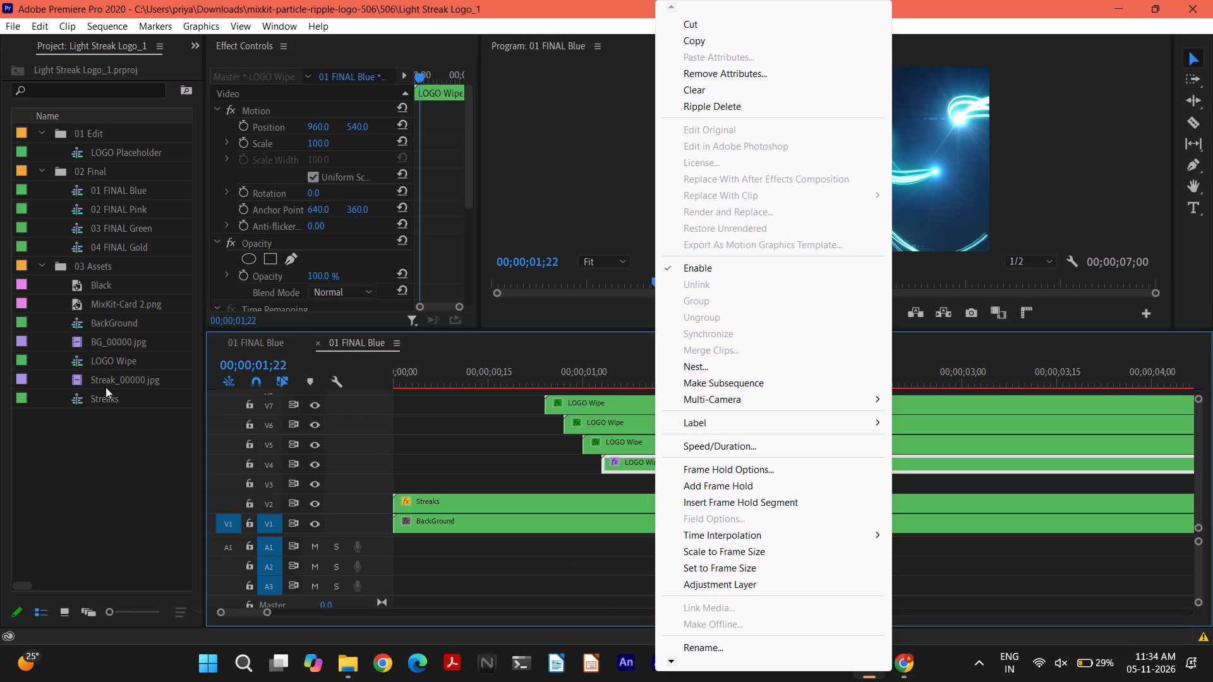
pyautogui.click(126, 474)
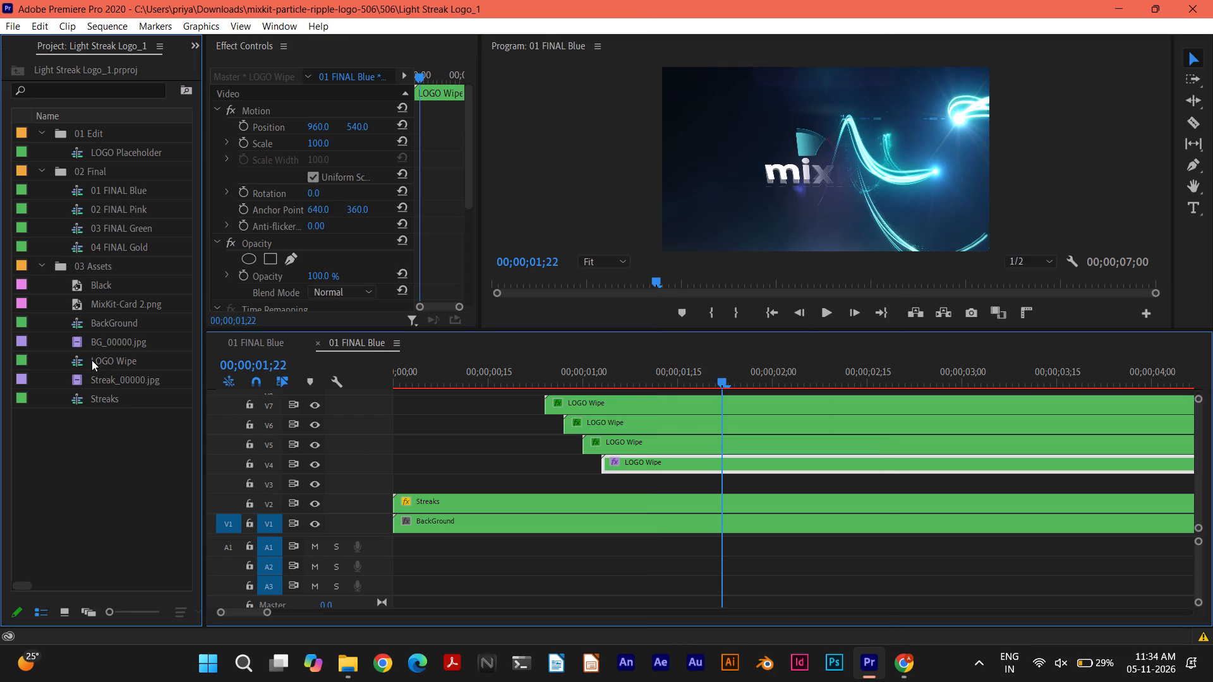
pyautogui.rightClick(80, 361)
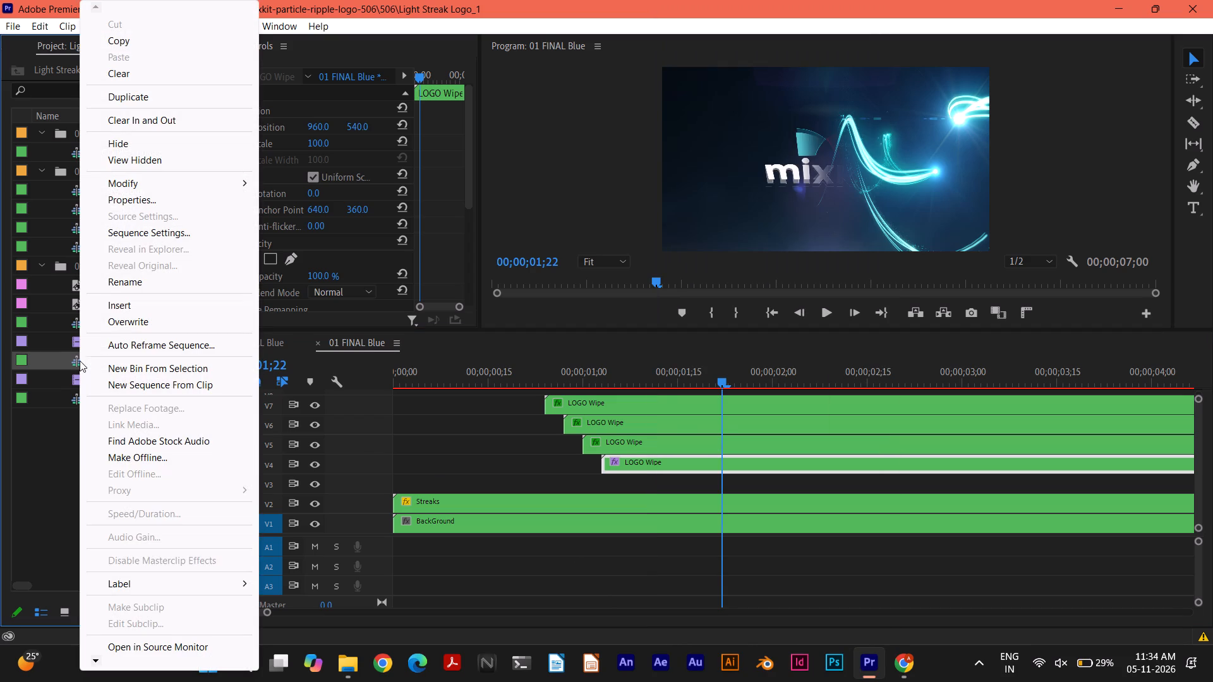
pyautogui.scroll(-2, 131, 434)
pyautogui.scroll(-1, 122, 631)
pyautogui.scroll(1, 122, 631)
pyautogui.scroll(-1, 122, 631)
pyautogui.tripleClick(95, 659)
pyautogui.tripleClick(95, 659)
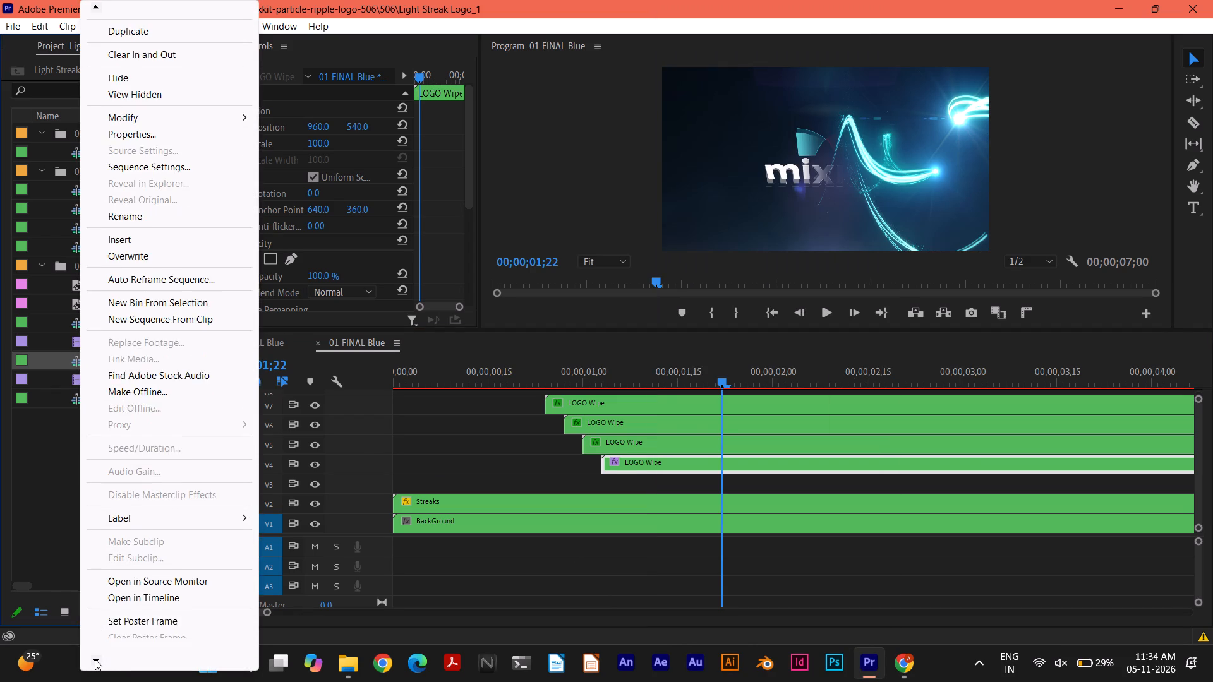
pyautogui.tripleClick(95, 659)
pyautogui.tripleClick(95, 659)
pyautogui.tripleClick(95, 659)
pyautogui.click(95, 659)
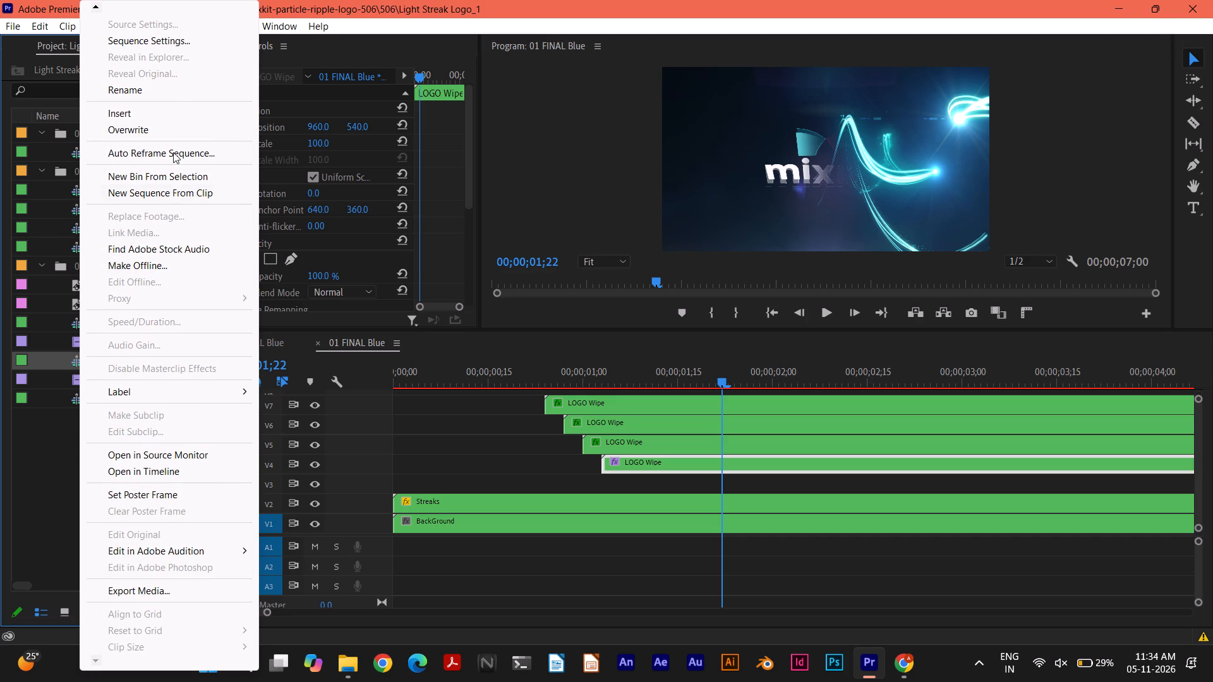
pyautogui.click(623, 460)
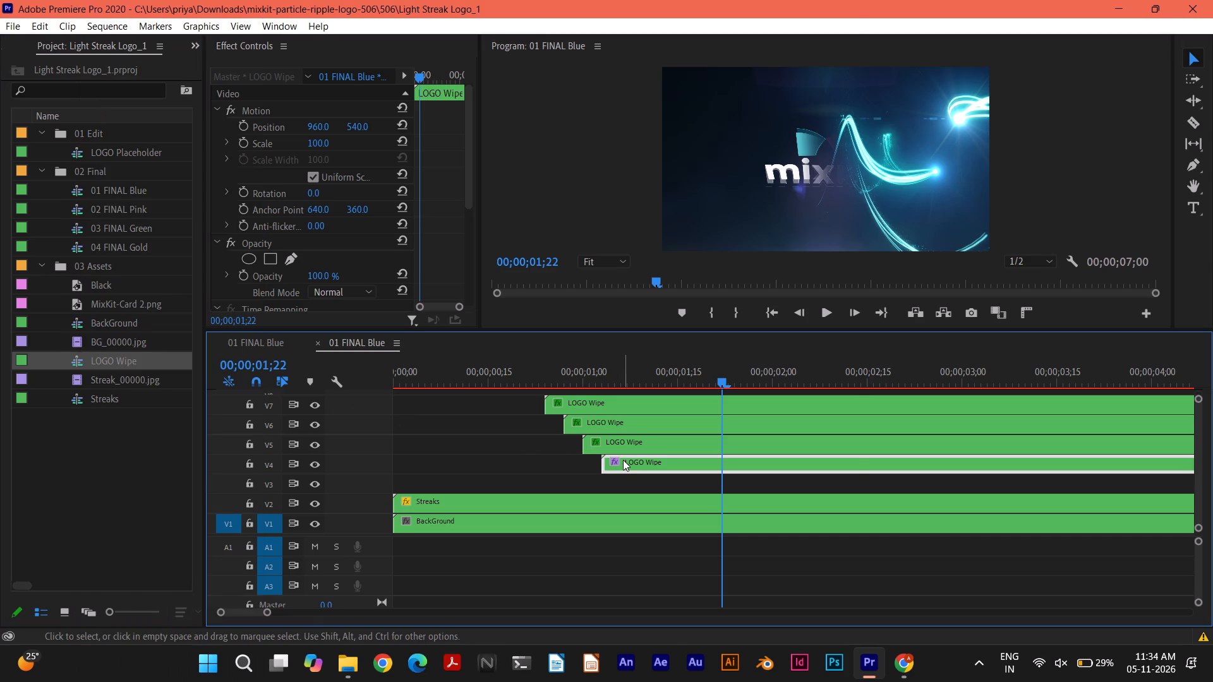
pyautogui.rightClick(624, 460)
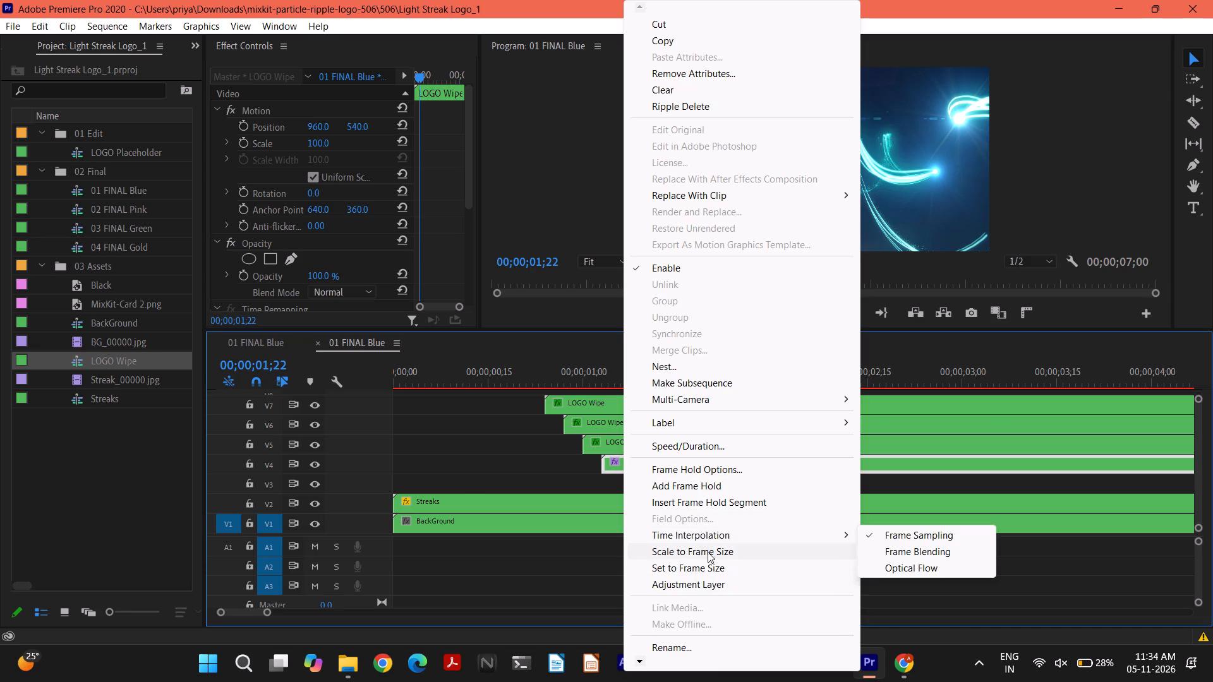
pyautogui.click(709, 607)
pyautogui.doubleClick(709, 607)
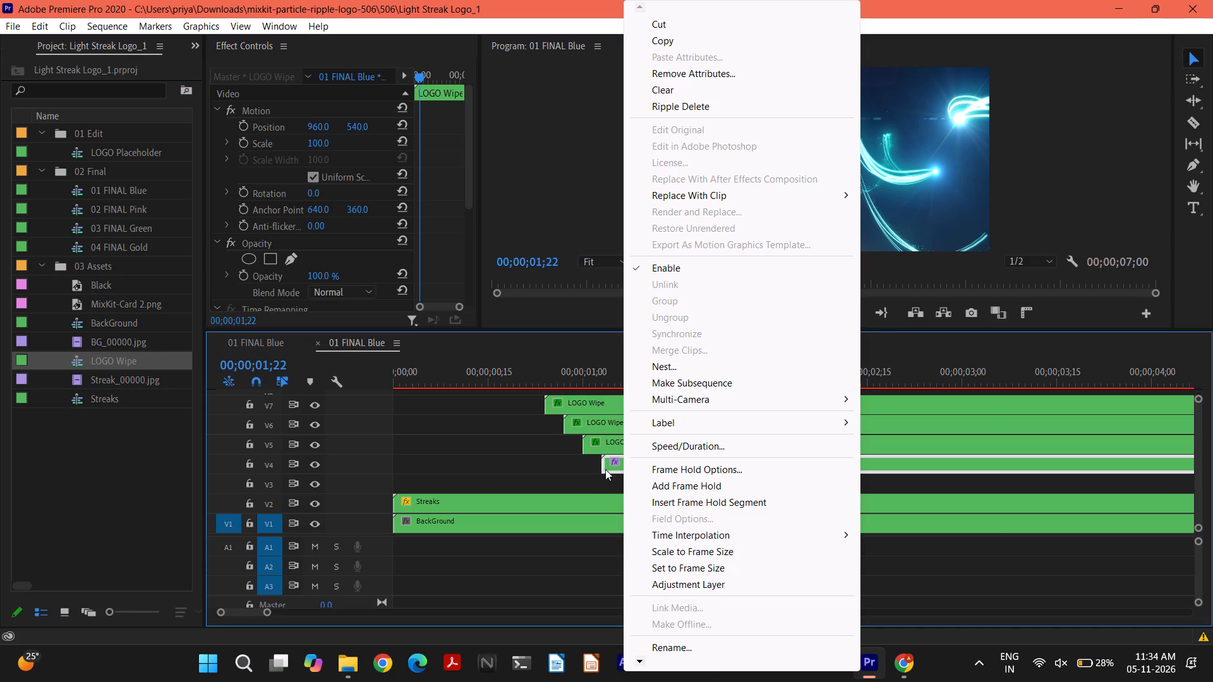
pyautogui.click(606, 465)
# Open the nested LOGO Wipe sequence from the V4 clip and the LOGO Placeholder sequence nested inside it.
pyautogui.doubleClick(619, 460)
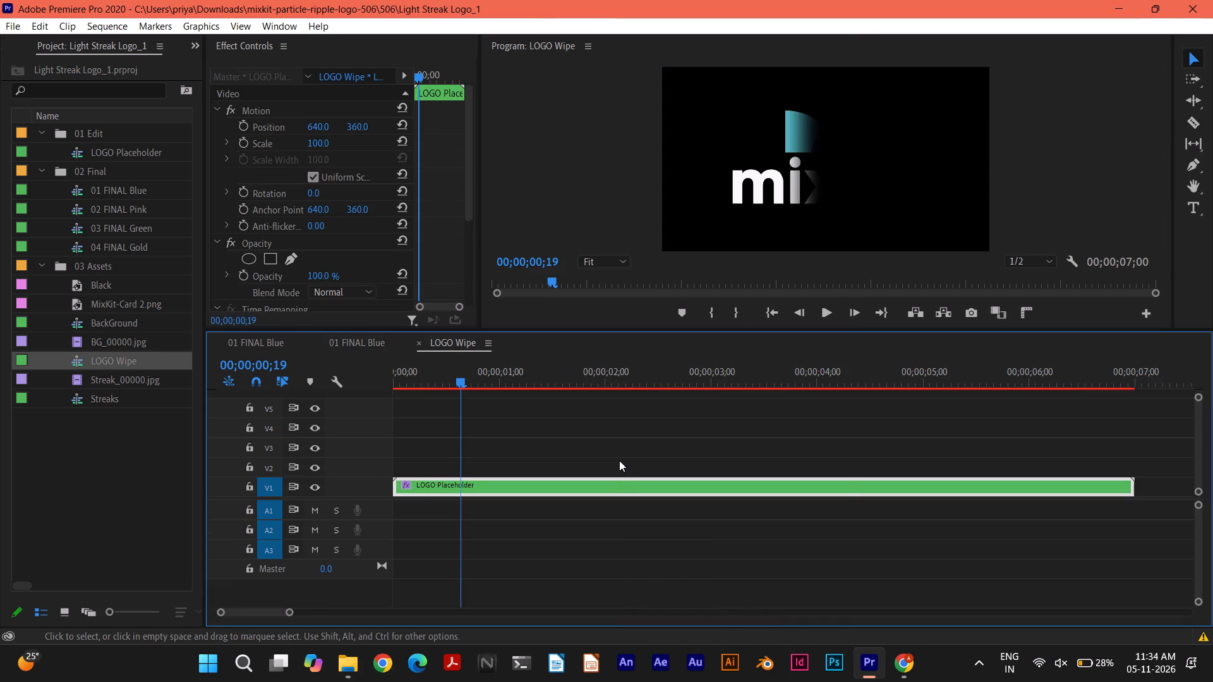
pyautogui.rightClick(612, 481)
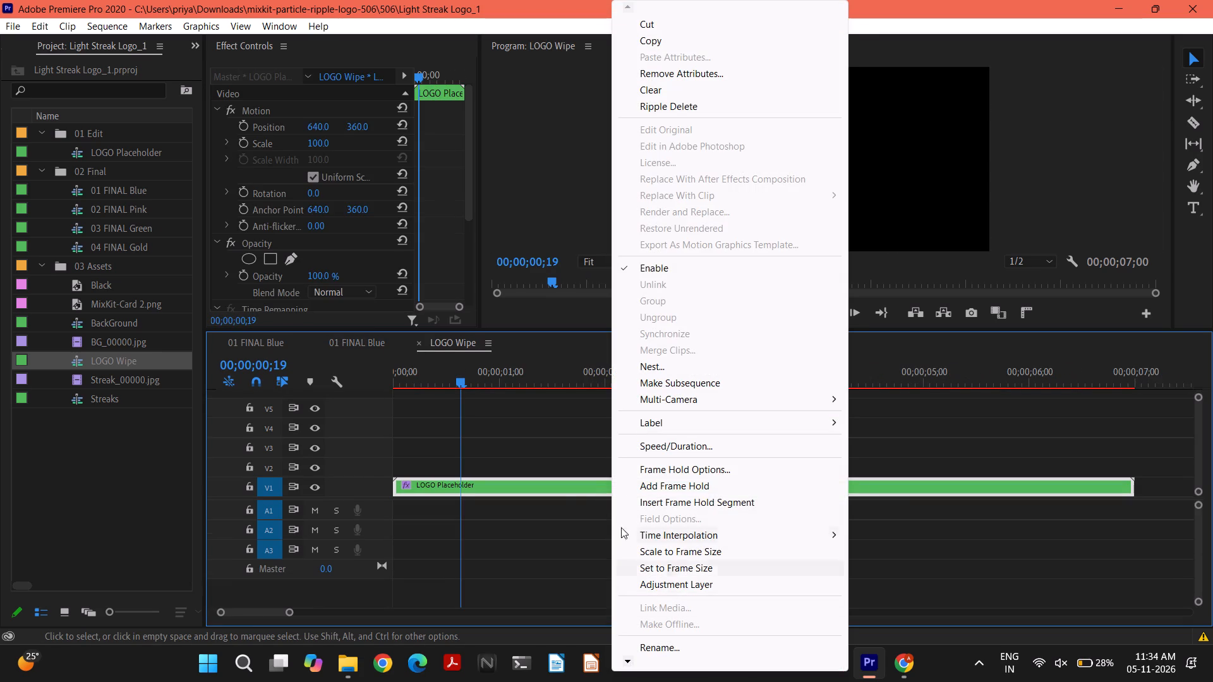
pyautogui.doubleClick(561, 484)
# Make the MixKit-Card 2.png clip on V5 offline, keeping its media files on disk.
pyautogui.rightClick(549, 409)
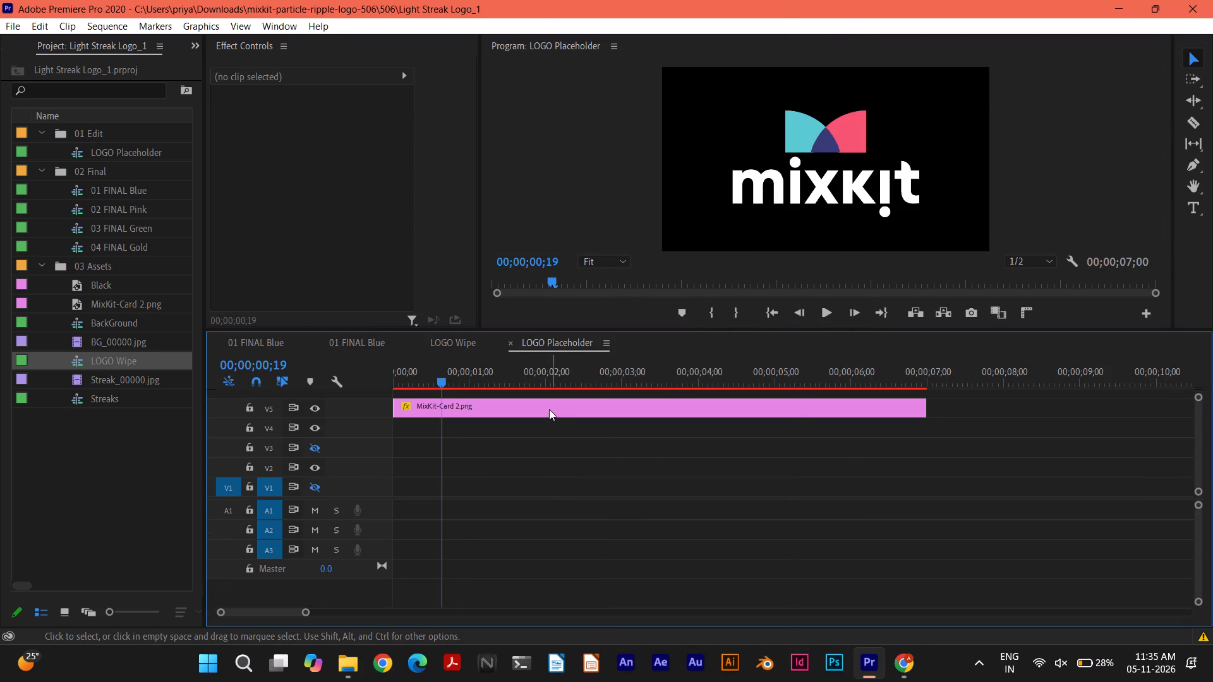
pyautogui.doubleClick(521, 407)
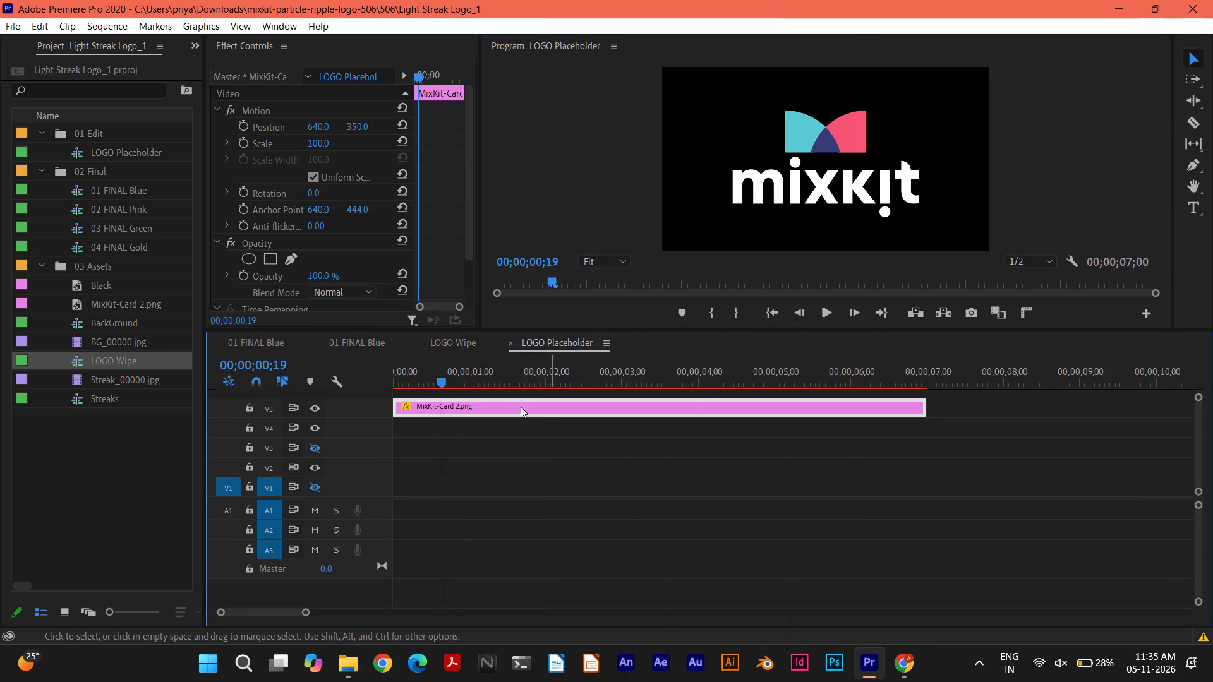
pyautogui.rightClick(521, 407)
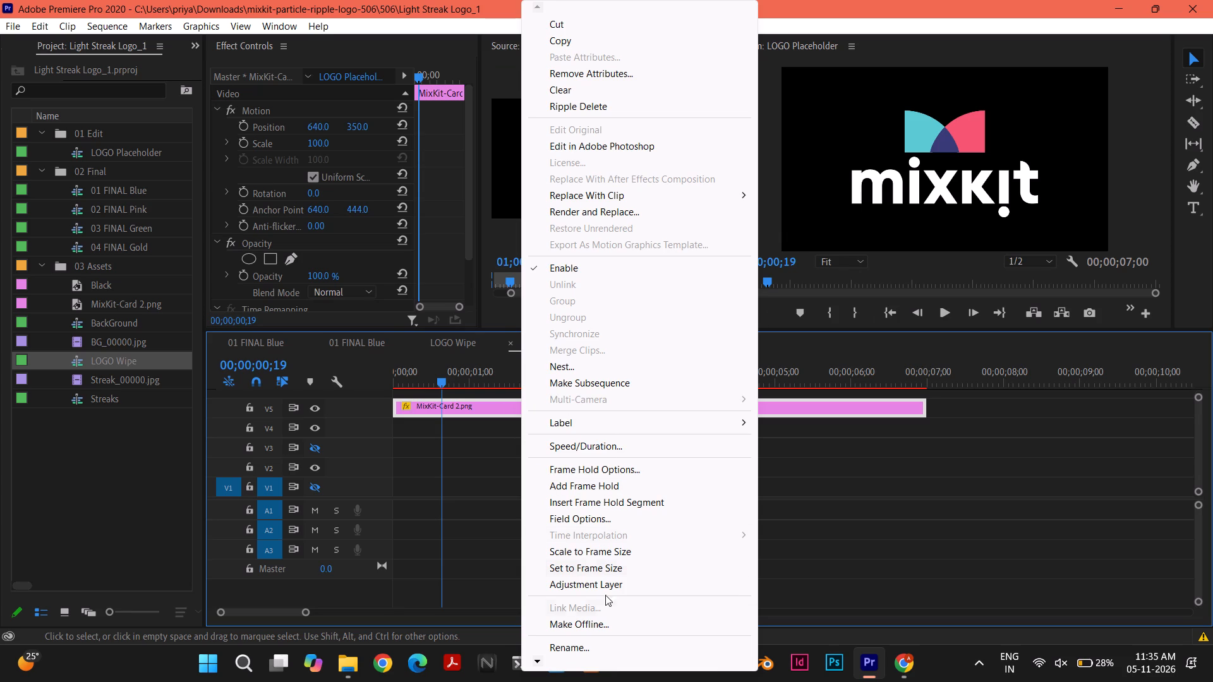
pyautogui.click(606, 622)
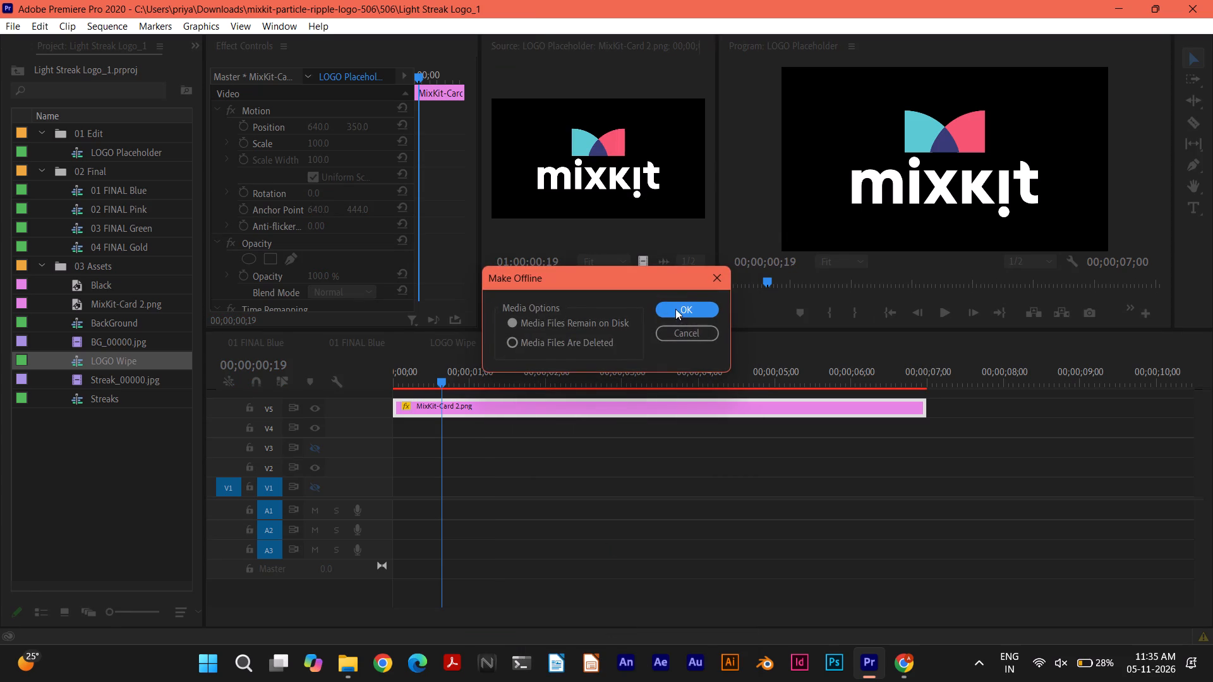
pyautogui.click(675, 309)
# Start relinking the offline MixKit-Card 2.png clip and browse to the Downloads folder to locate its replacement file.
pyautogui.rightClick(519, 411)
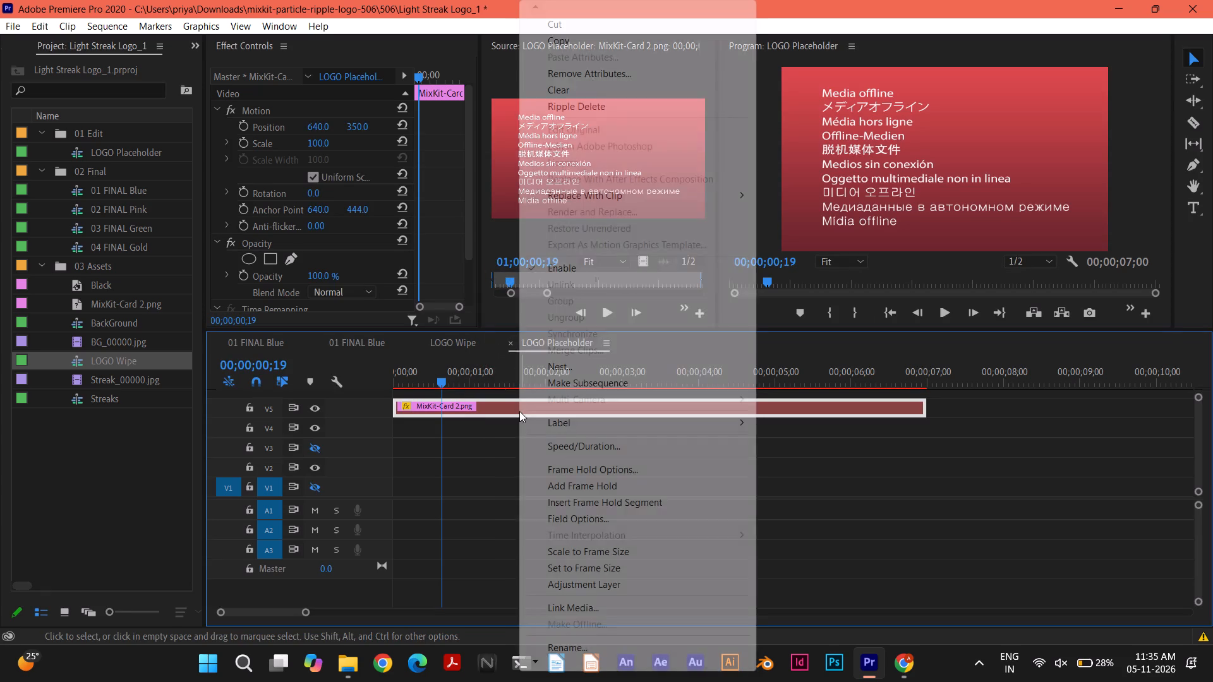
pyautogui.click(598, 604)
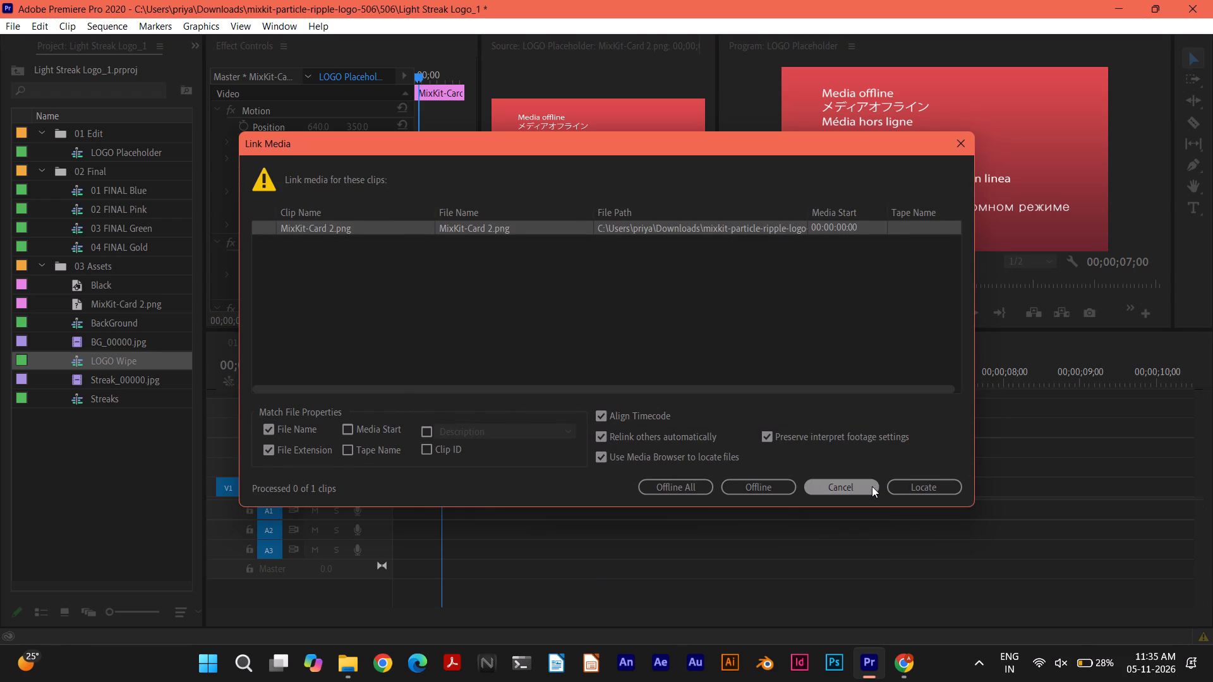
pyautogui.click(905, 486)
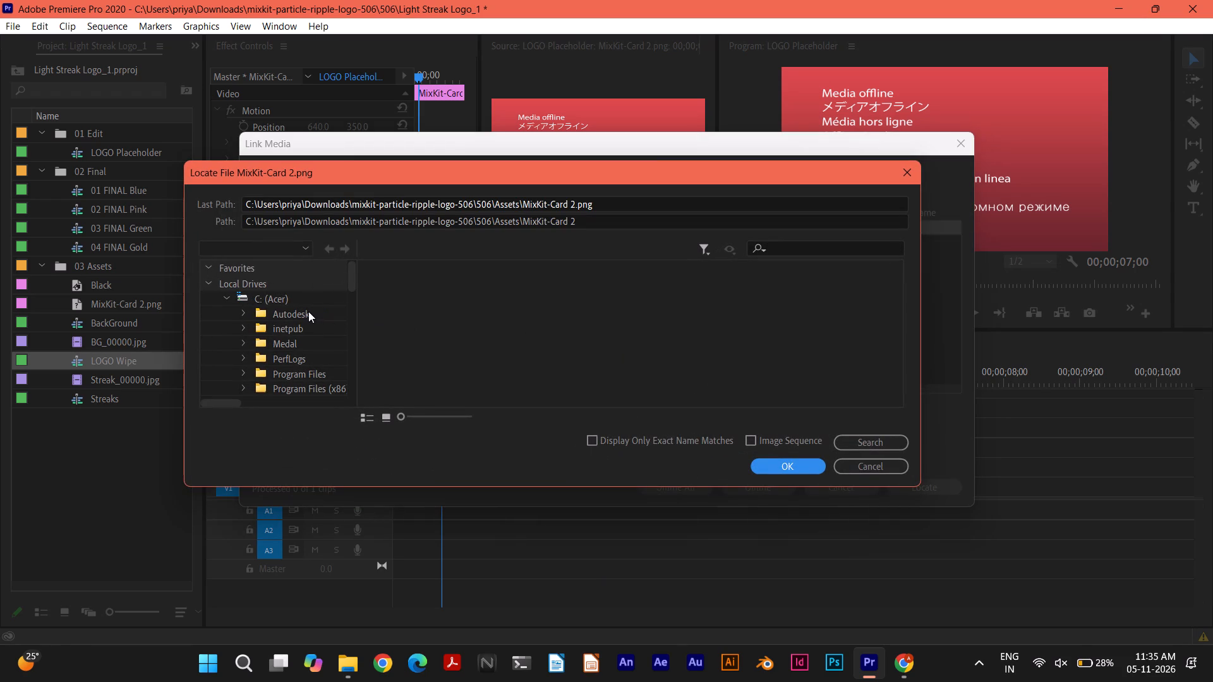
pyautogui.scroll(-3, 297, 349)
pyautogui.scroll(2, 297, 349)
pyautogui.scroll(-1, 297, 349)
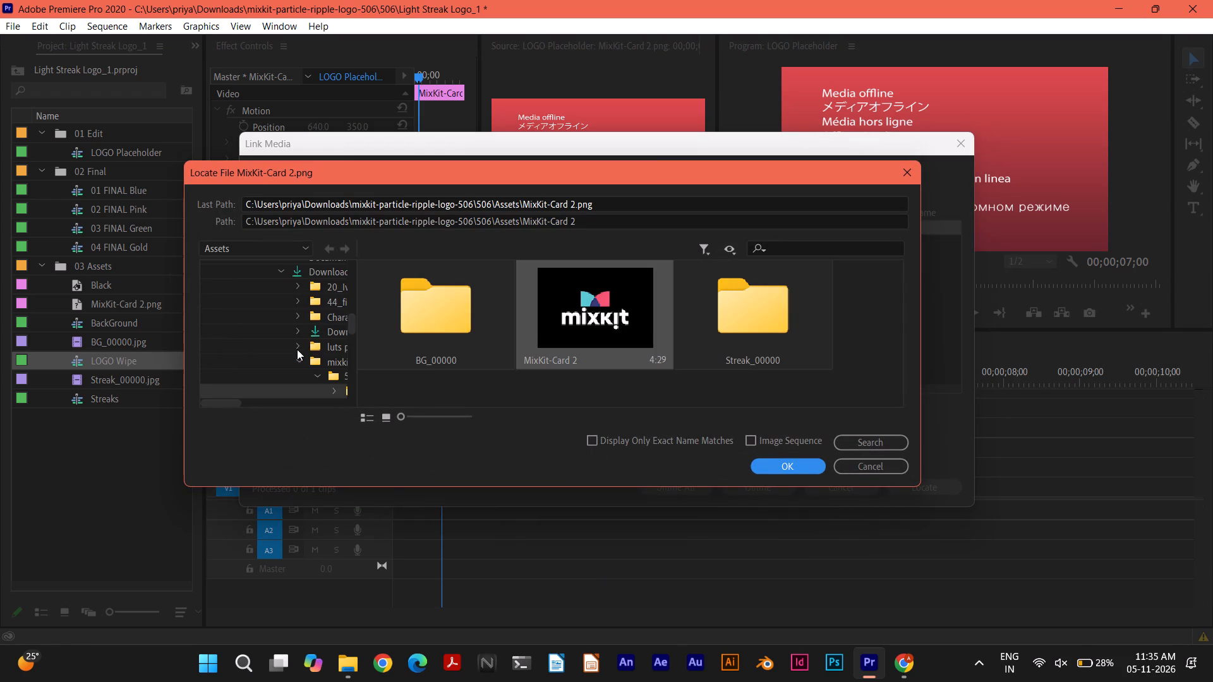
pyautogui.scroll(1, 536, 313)
pyautogui.scroll(-1, 536, 313)
pyautogui.scroll(1, 316, 310)
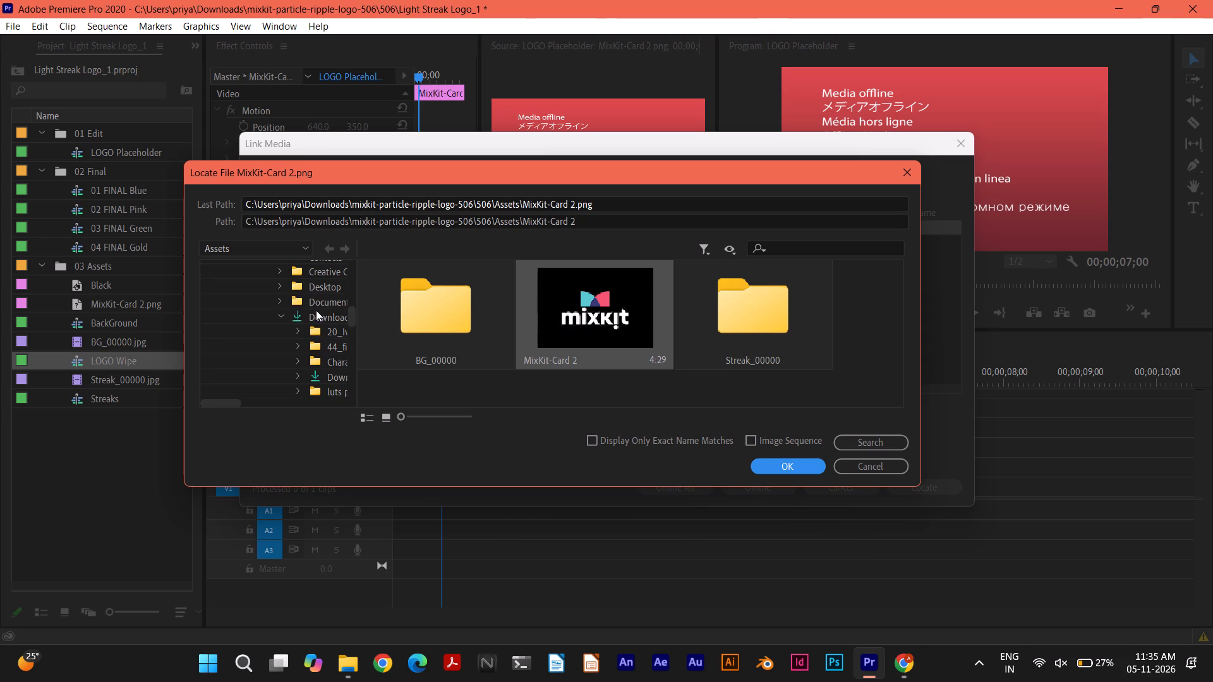
pyautogui.doubleClick(298, 316)
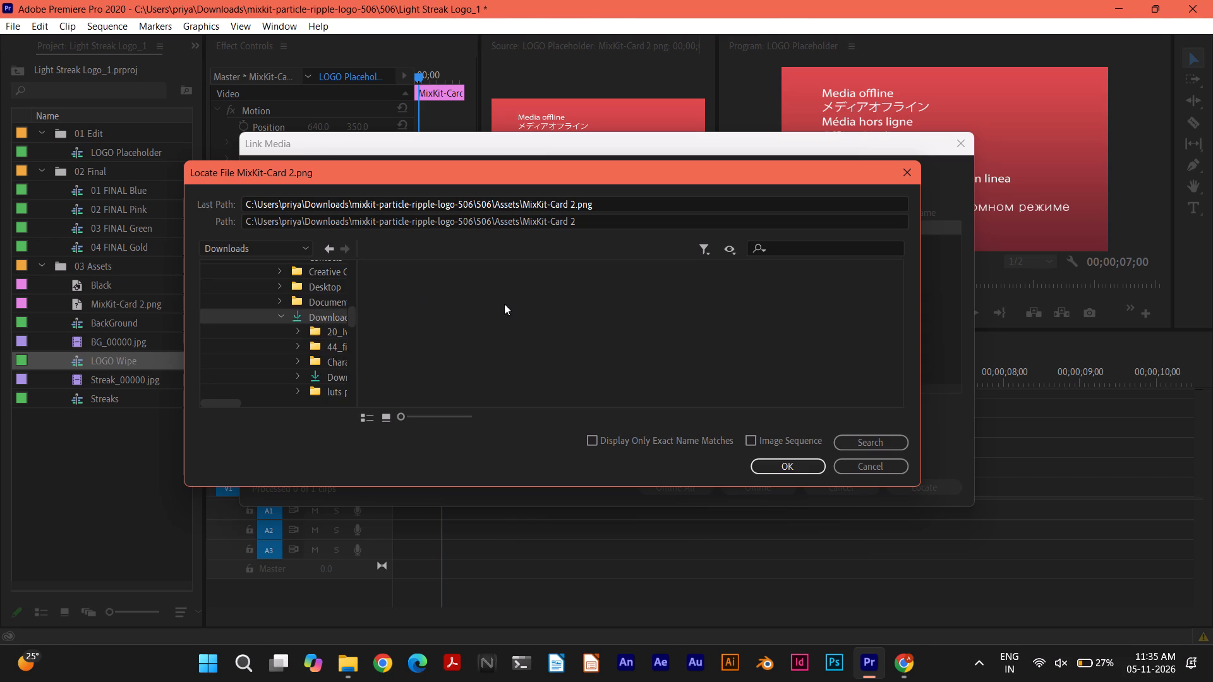
# Look through the files in the Downloads folder for a replacement logo image.
pyautogui.scroll(-5, 500, 308)
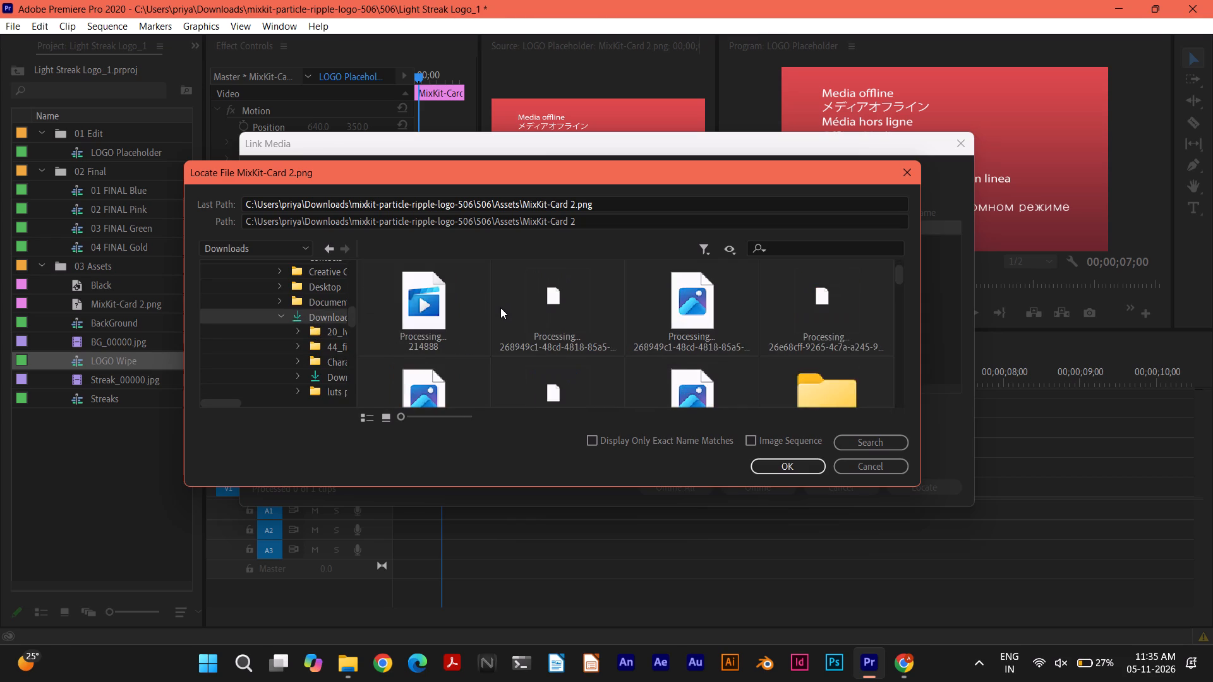
pyautogui.scroll(-3, 500, 305)
pyautogui.scroll(1, 500, 305)
pyautogui.scroll(-1, 500, 305)
pyautogui.scroll(1, 500, 305)
pyautogui.scroll(-1, 500, 305)
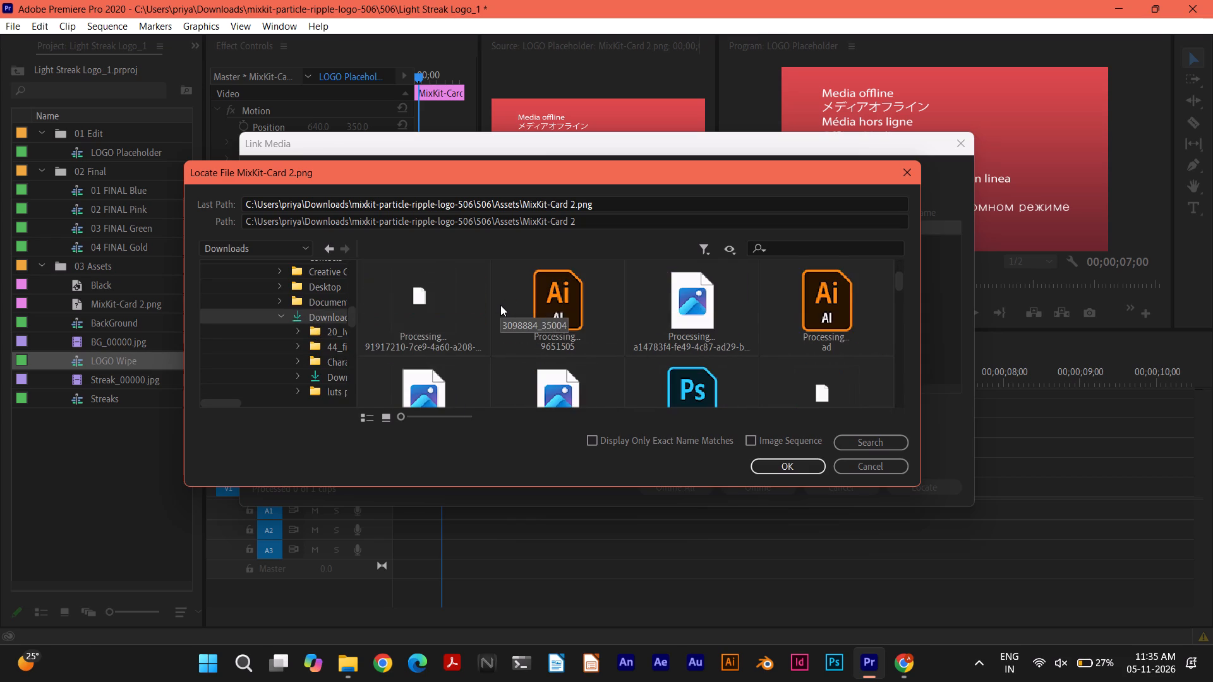
pyautogui.scroll(-4, 500, 305)
pyautogui.scroll(1, 500, 305)
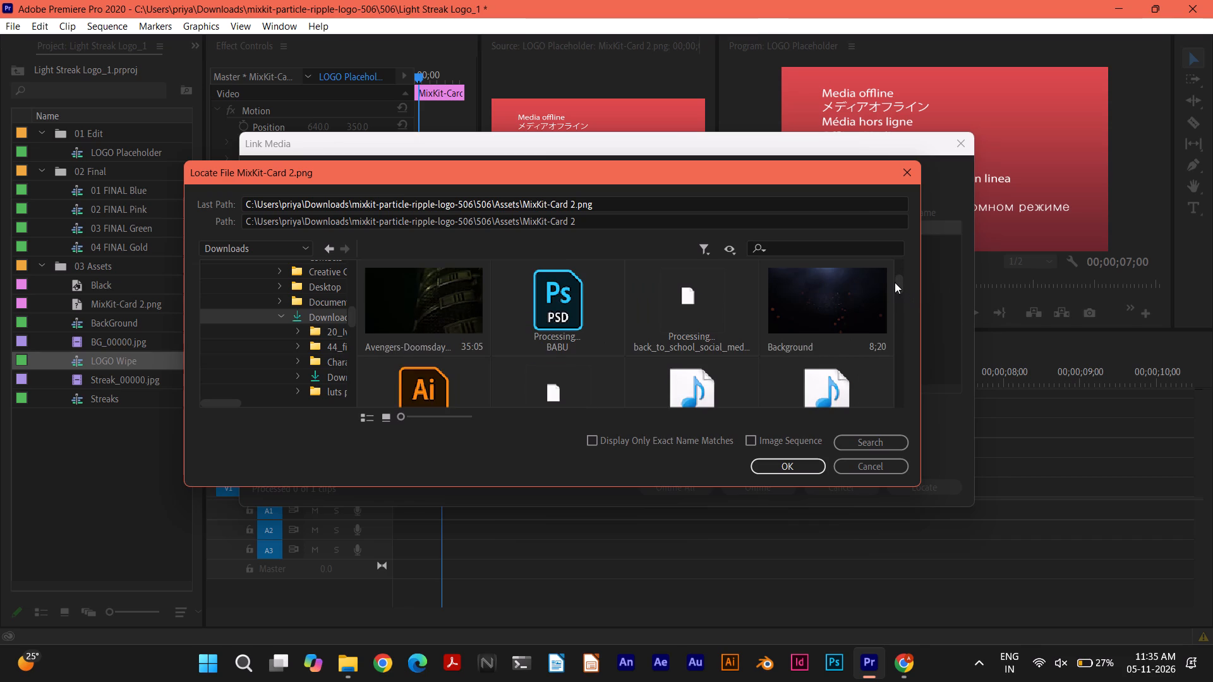
pyautogui.moveTo(898, 282); pyautogui.dragTo(905, 328)
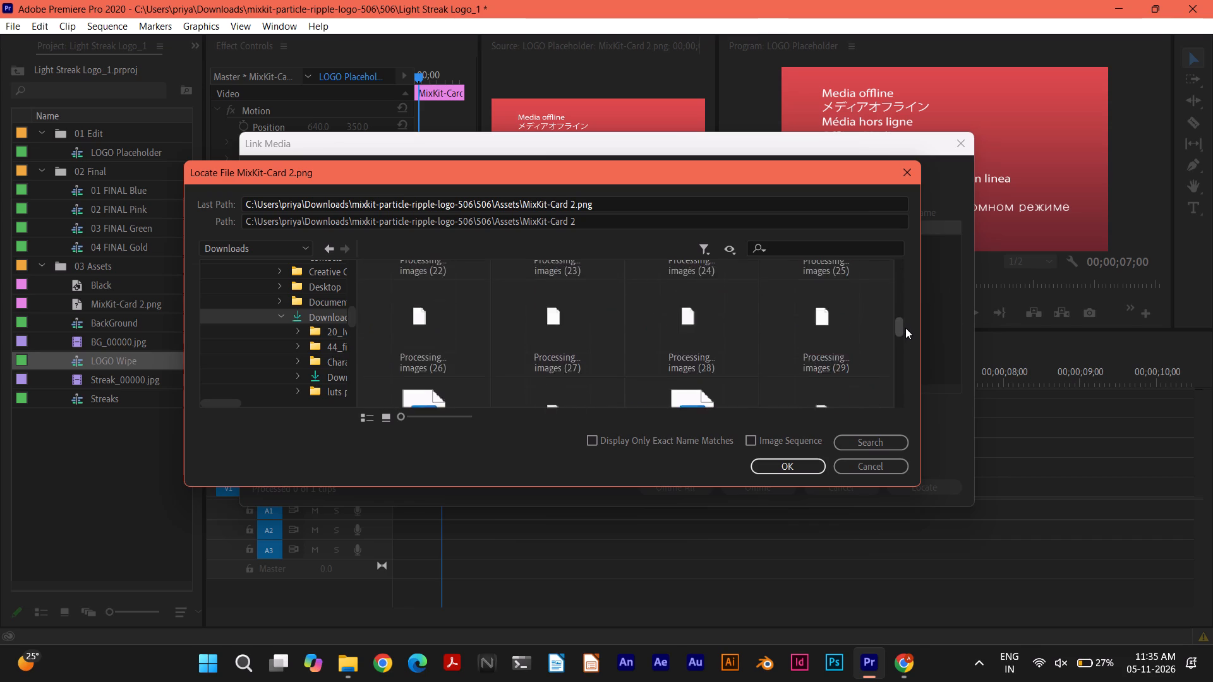
pyautogui.moveTo(905, 328); pyautogui.dragTo(906, 334)
pyautogui.scroll(-4, 744, 322)
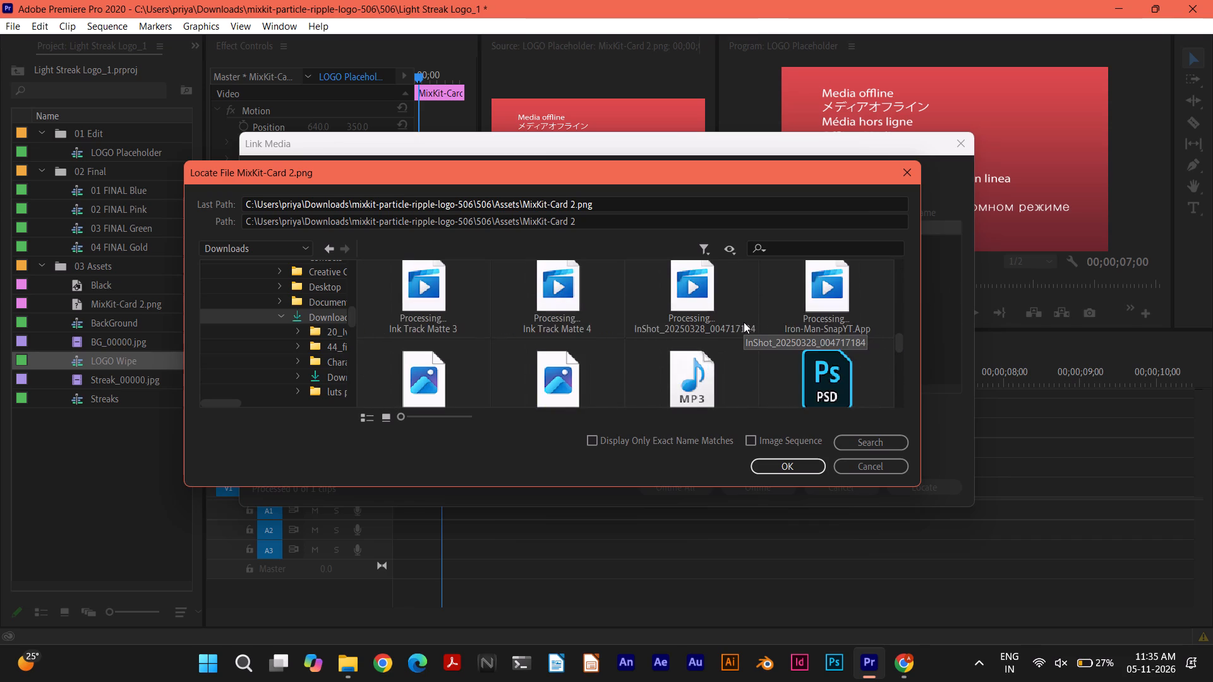
pyautogui.scroll(-1, 744, 322)
pyautogui.scroll(1, 744, 322)
pyautogui.scroll(-3, 744, 322)
pyautogui.scroll(1, 744, 322)
pyautogui.scroll(-1, 744, 322)
pyautogui.scroll(2, 744, 322)
pyautogui.scroll(-2, 744, 322)
pyautogui.scroll(1, 744, 322)
pyautogui.scroll(-1, 744, 322)
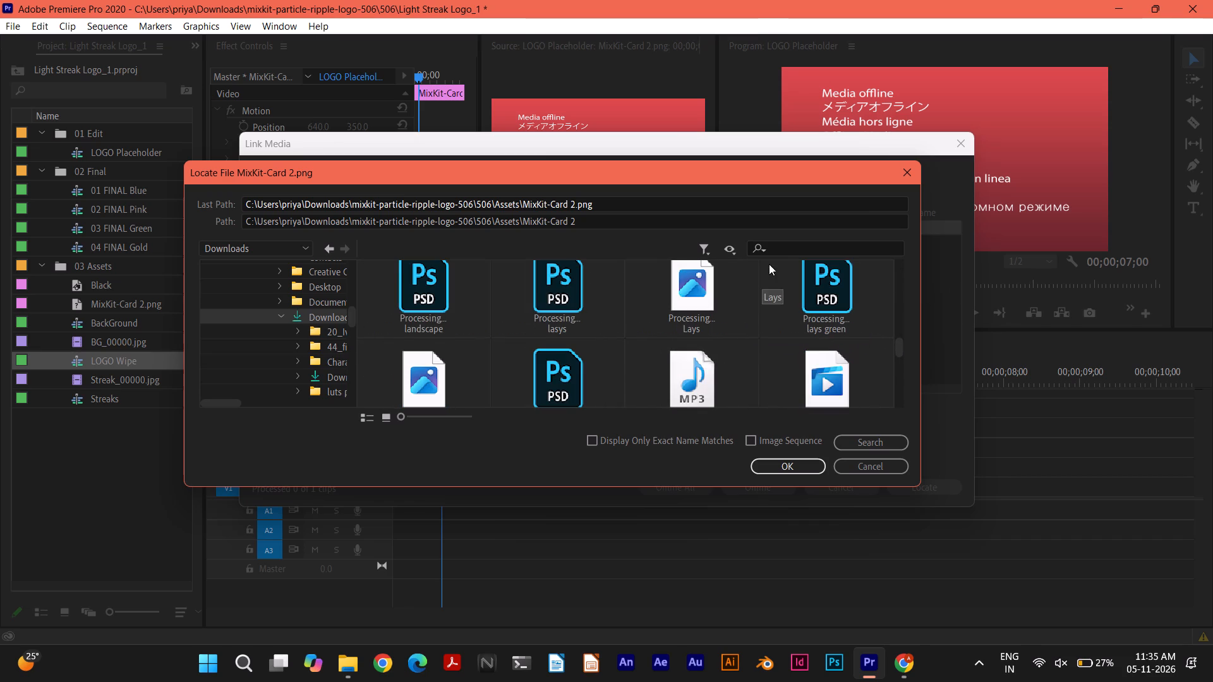
# Search the Downloads folder for BBC, search it for AAJ, and clear the search.
pyautogui.click(780, 244)
pyautogui.write('BBC')
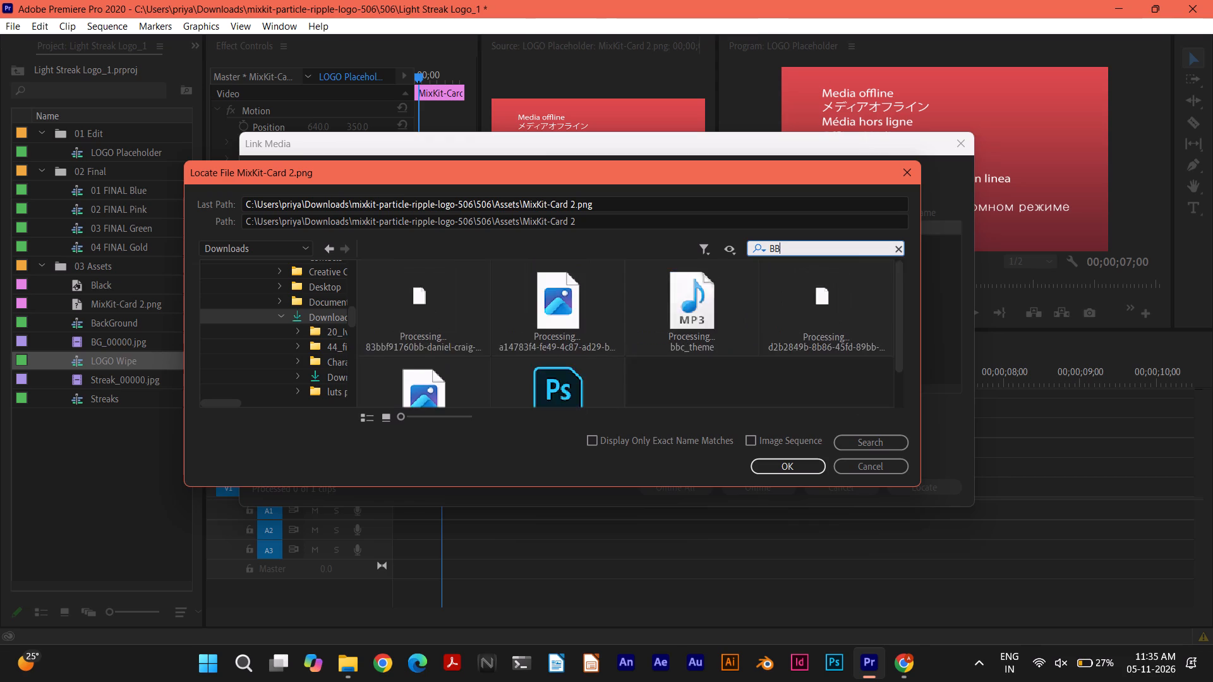
pyautogui.press('space')
pyautogui.press('BackSpace')
pyautogui.press('BackSpace')
pyautogui.press('BackSpace')
pyautogui.press('BackSpace')
pyautogui.press('BackSpace')
pyautogui.write('AAJ')
pyautogui.press('space')
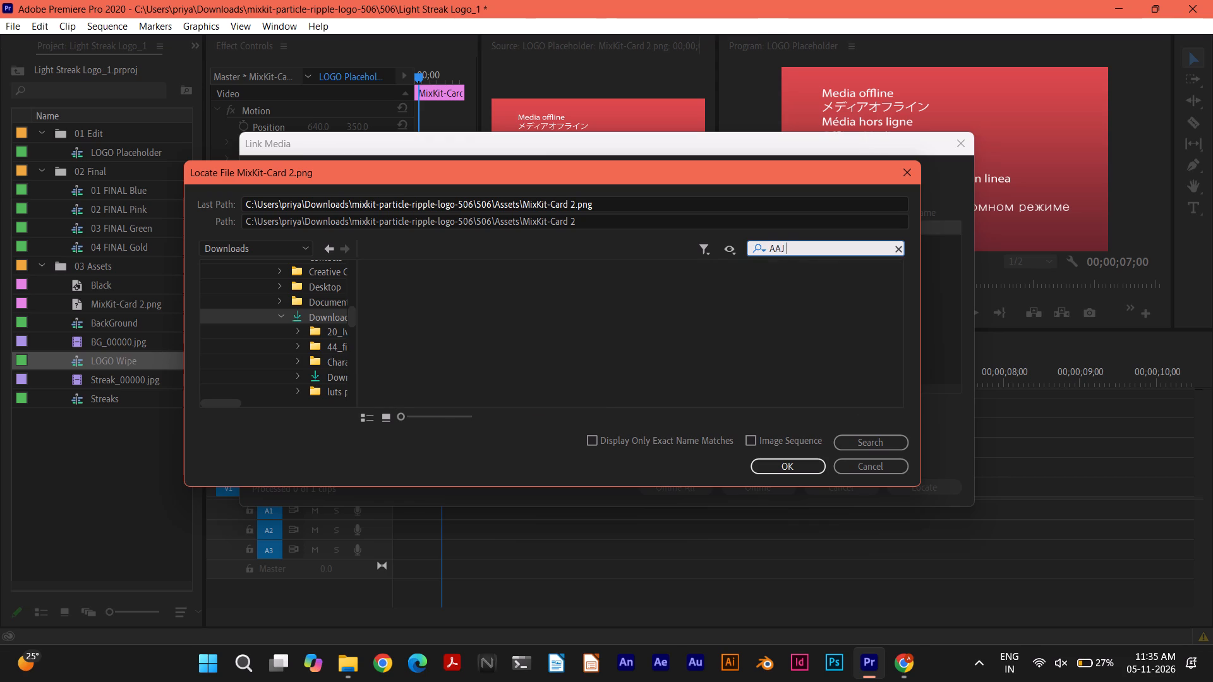
pyautogui.press('BackSpace')
pyautogui.press('BackSpace')
pyautogui.press('BackSpace')
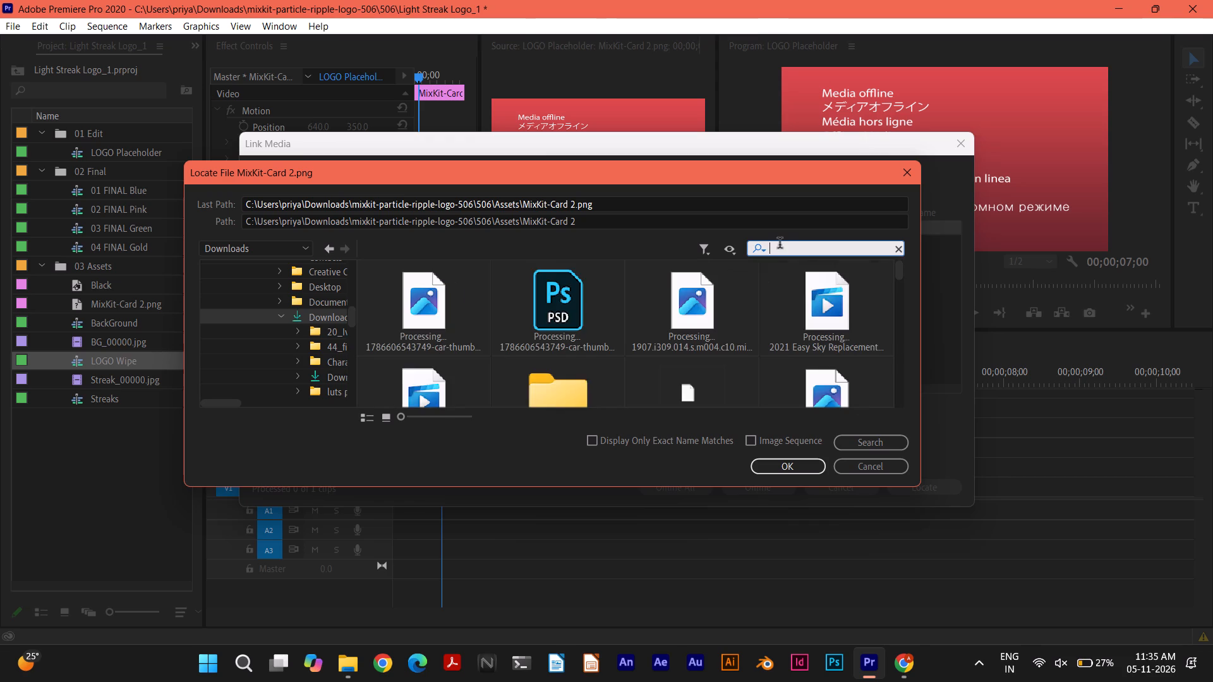
pyautogui.press('BackSpace')
# Skim the Downloads folder from its first files through to the last ones for a replacement logo image.
pyautogui.scroll(-4, 828, 285)
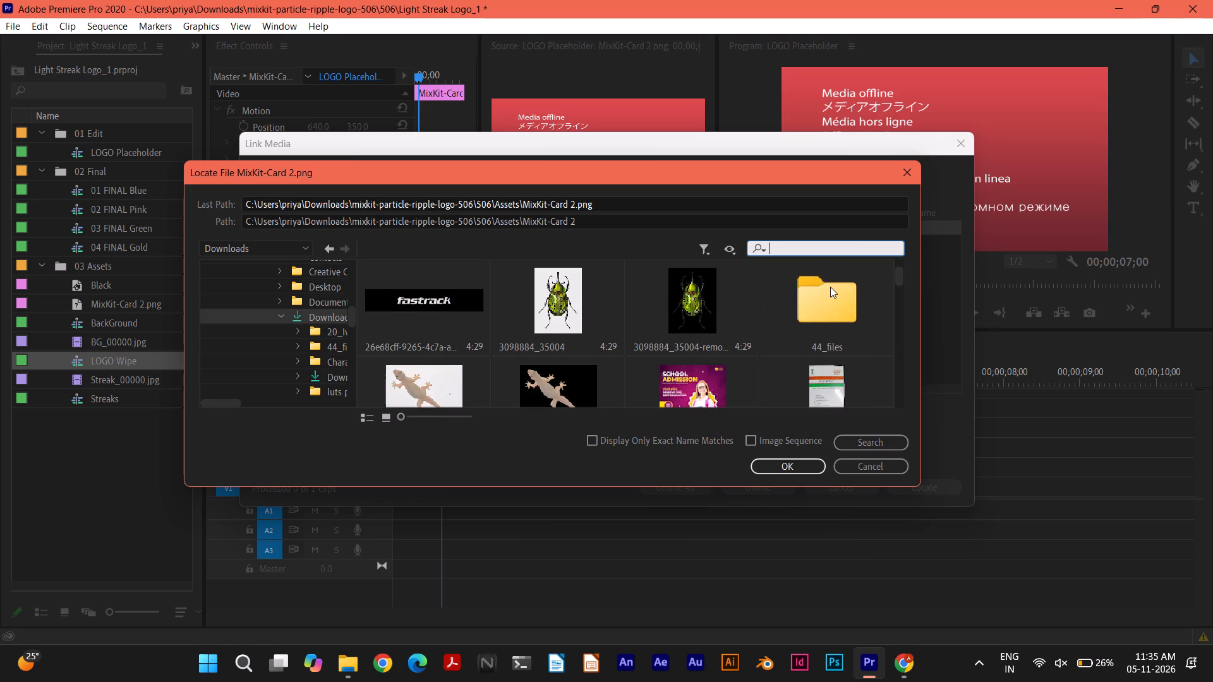
pyautogui.scroll(-1, 830, 287)
pyautogui.moveTo(900, 279); pyautogui.dragTo(903, 301)
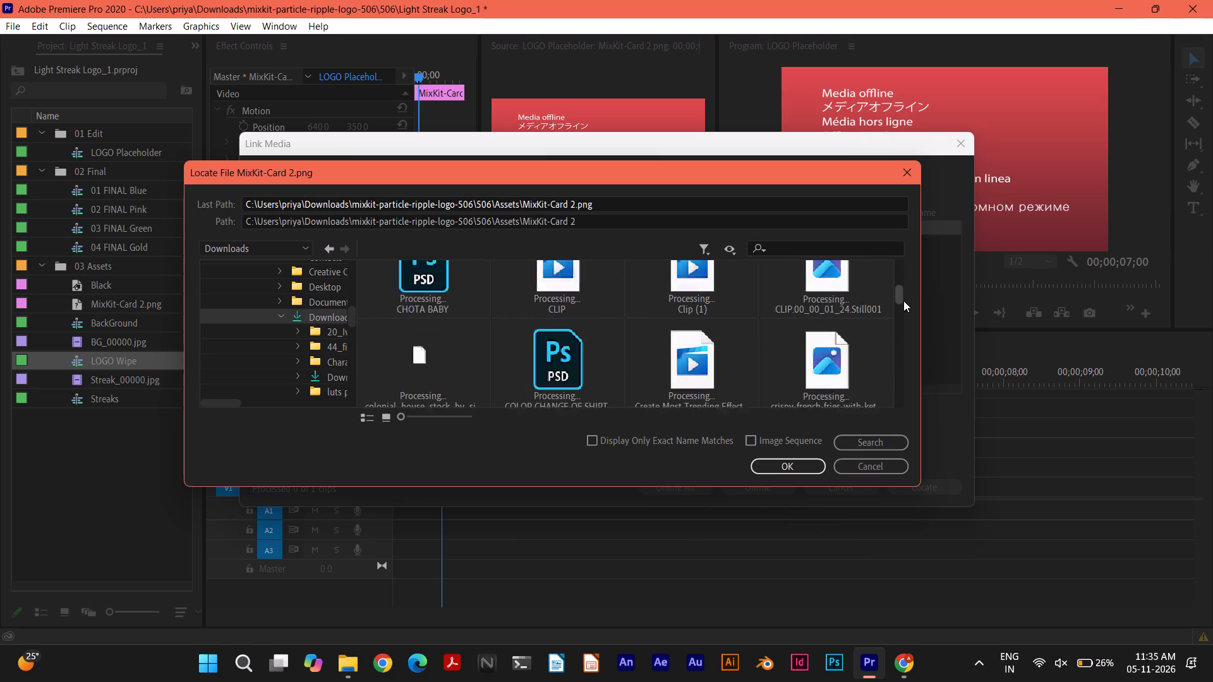
pyautogui.moveTo(903, 301); pyautogui.dragTo(907, 320)
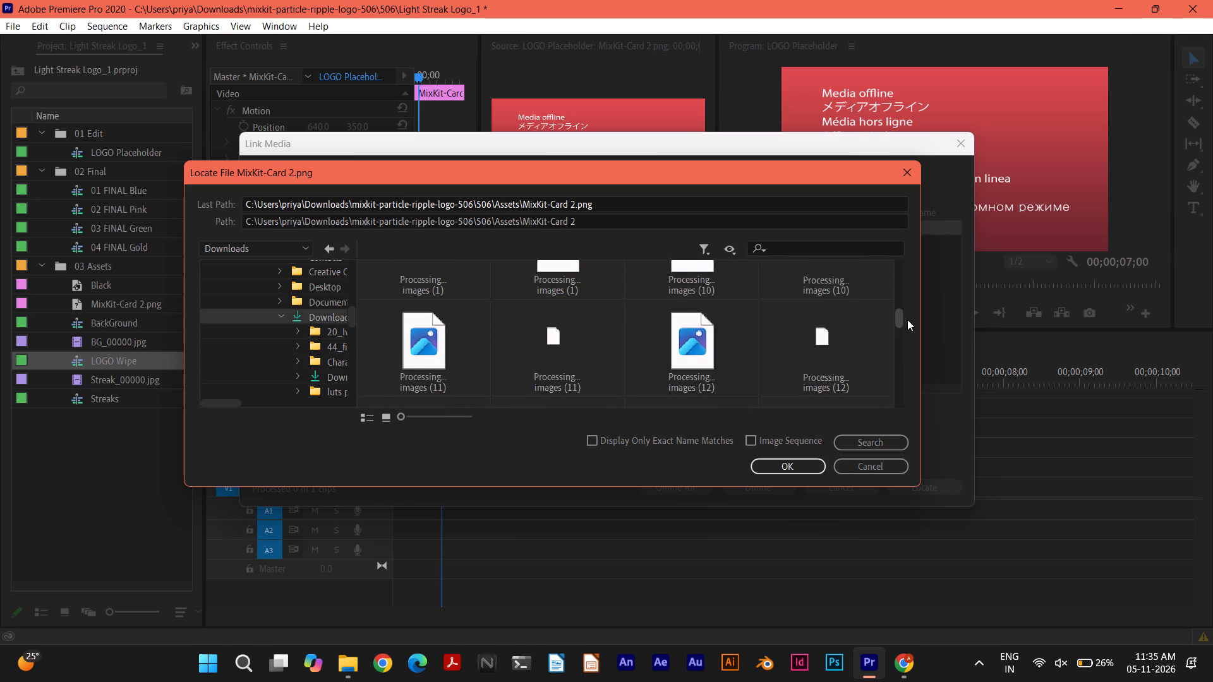
pyautogui.moveTo(907, 320); pyautogui.dragTo(910, 356)
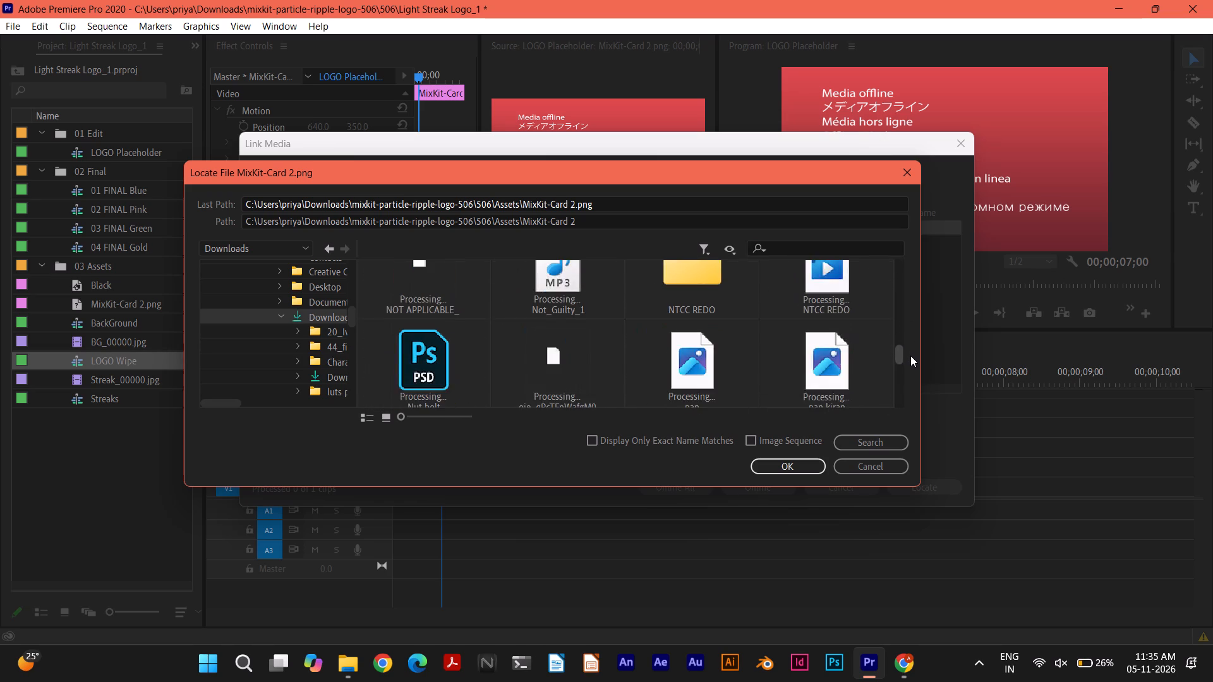
pyautogui.moveTo(910, 356); pyautogui.dragTo(910, 372)
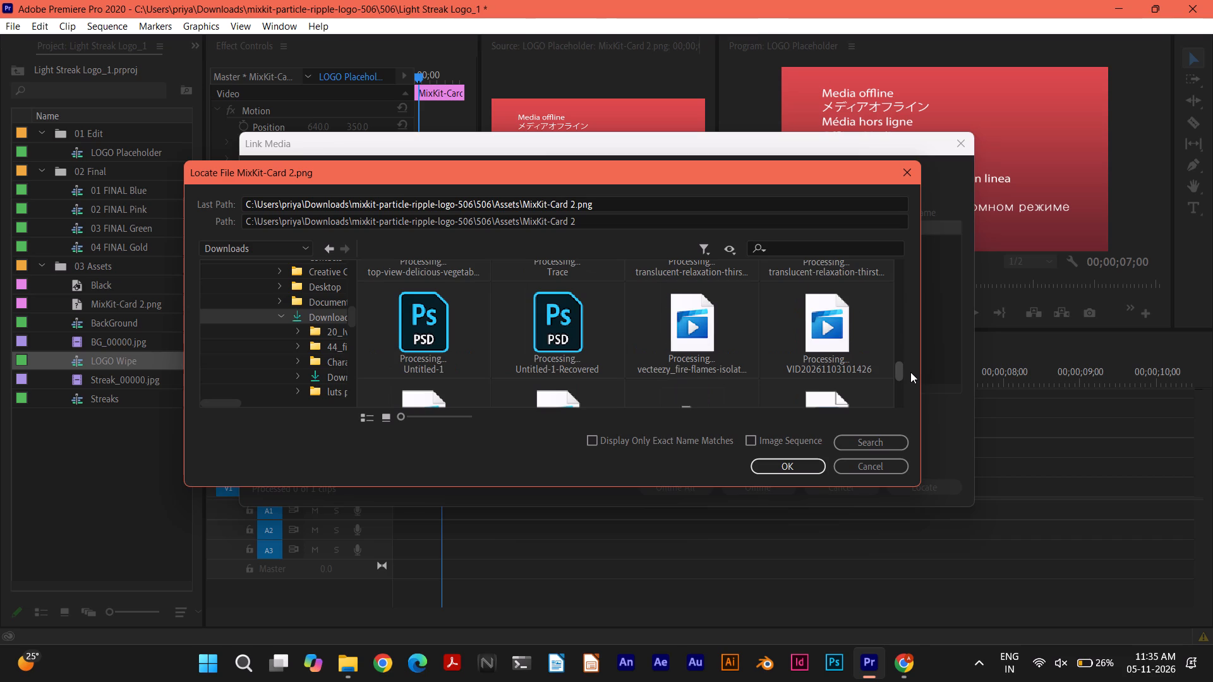
pyautogui.moveTo(910, 372); pyautogui.dragTo(916, 412)
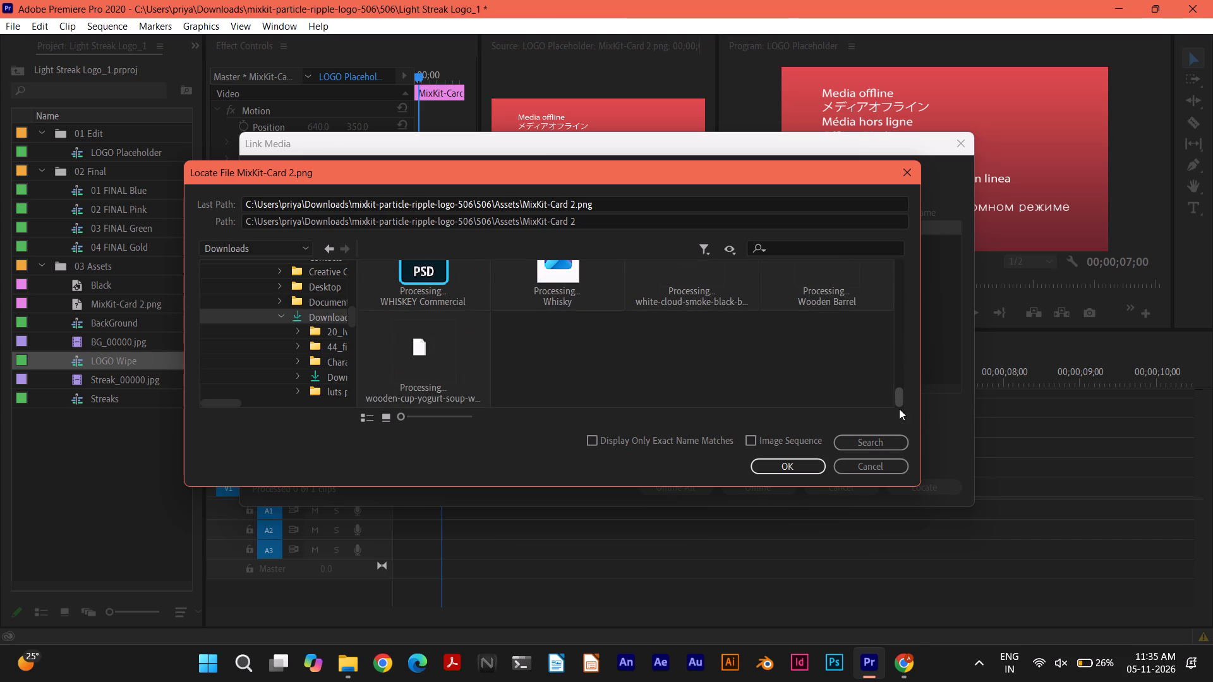
# Examine the Downloads files in reverse order, from the last entries back towards the number-named ones, for a suitable logo image.
pyautogui.scroll(5, 749, 373)
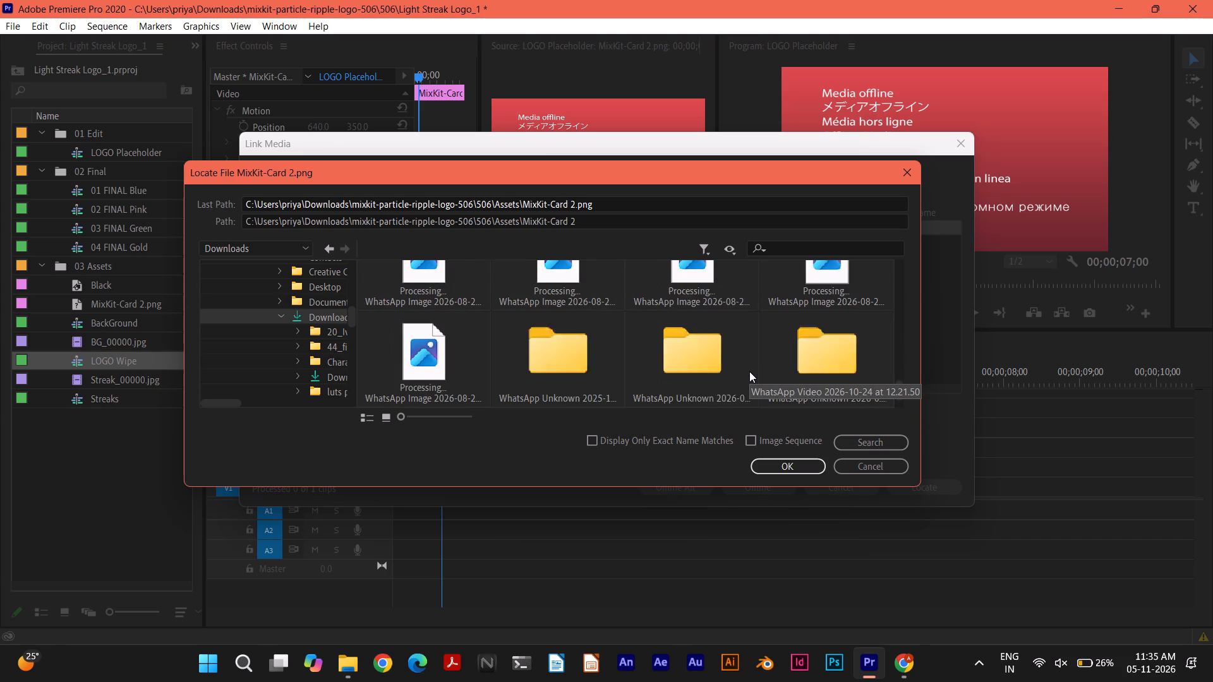
pyautogui.scroll(4, 749, 371)
pyautogui.scroll(-1, 749, 371)
pyautogui.scroll(2, 749, 371)
pyautogui.scroll(-3, 749, 370)
pyautogui.scroll(1, 749, 370)
pyautogui.scroll(-2, 749, 370)
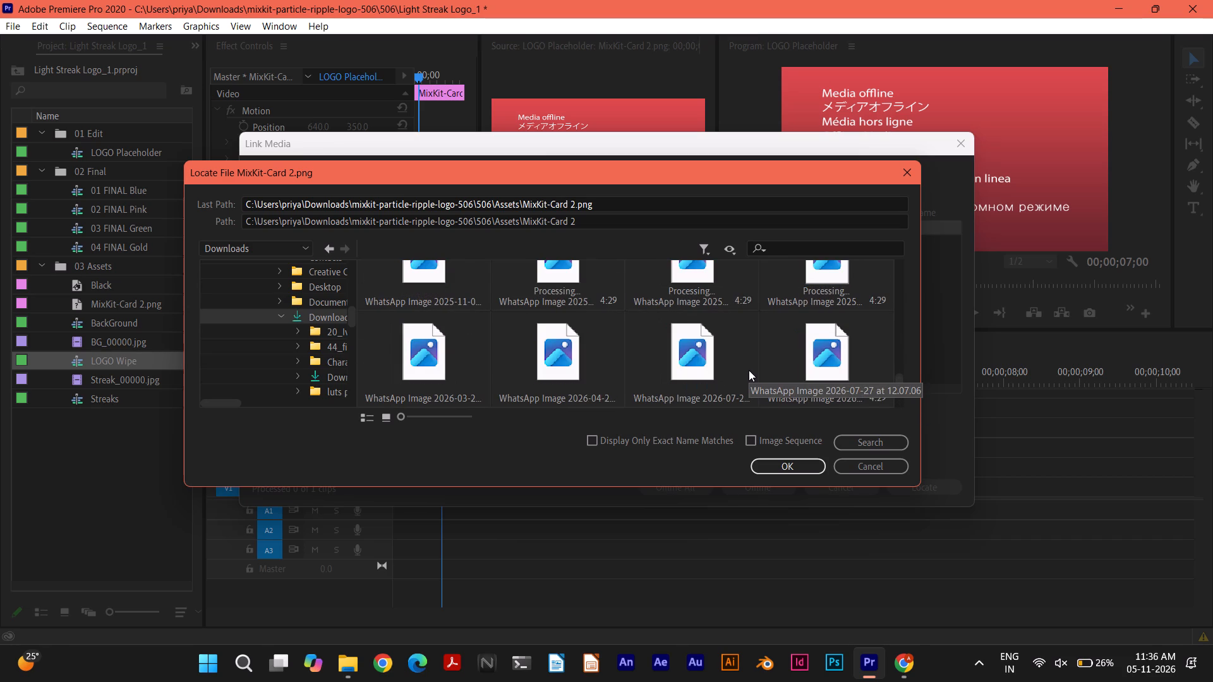
pyautogui.scroll(10, 749, 369)
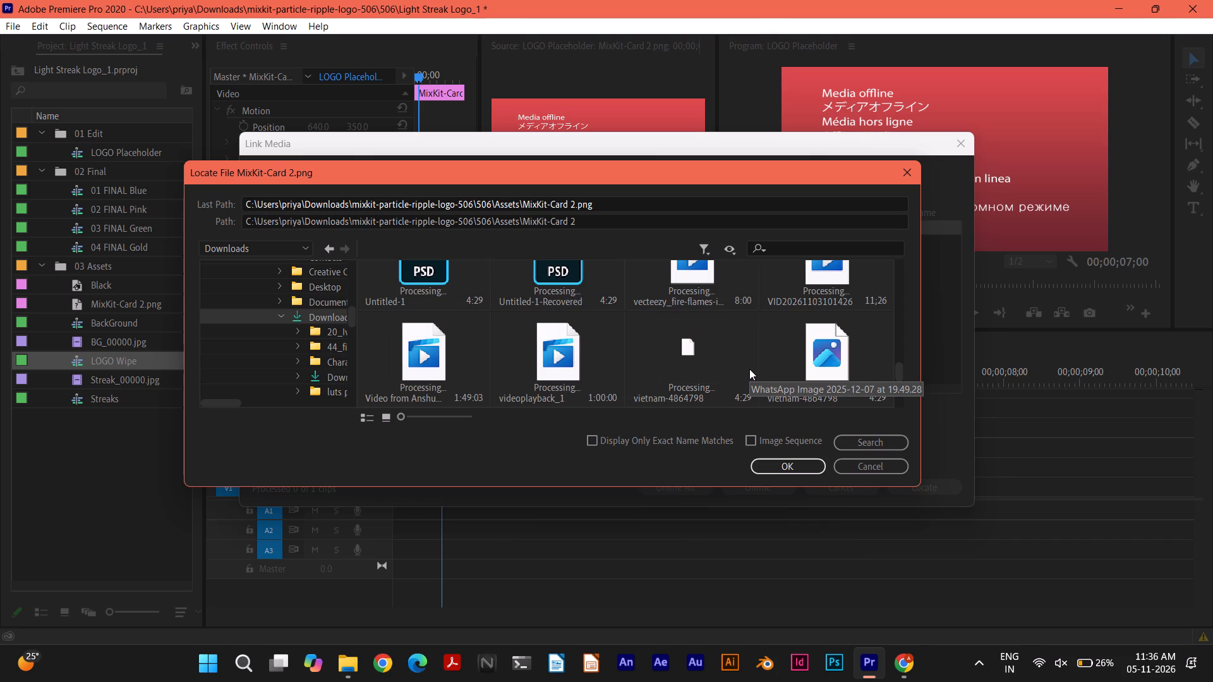
pyautogui.scroll(8, 749, 369)
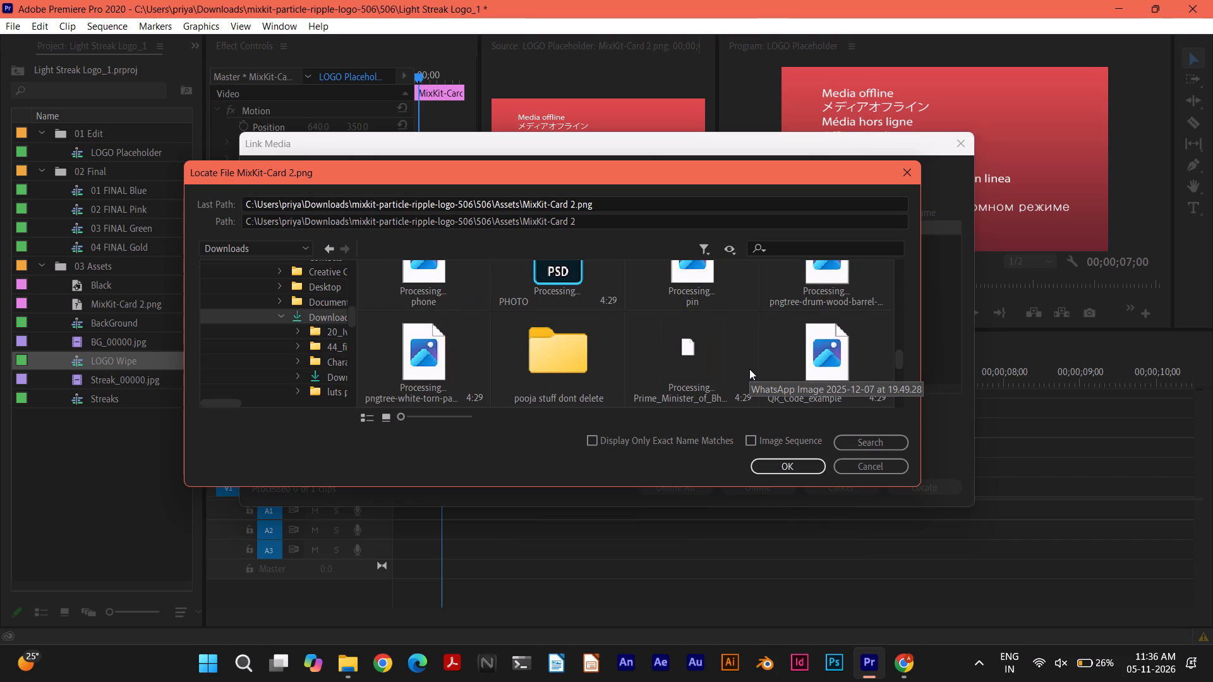
pyautogui.scroll(1, 749, 369)
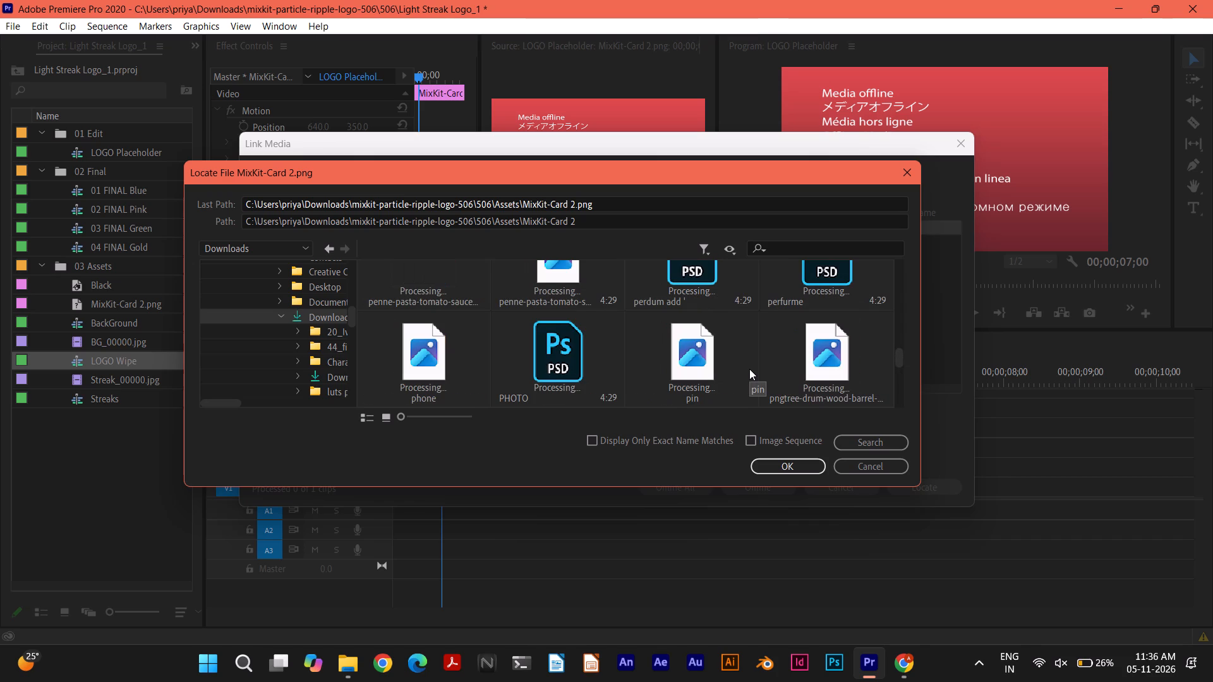
pyautogui.scroll(2, 751, 367)
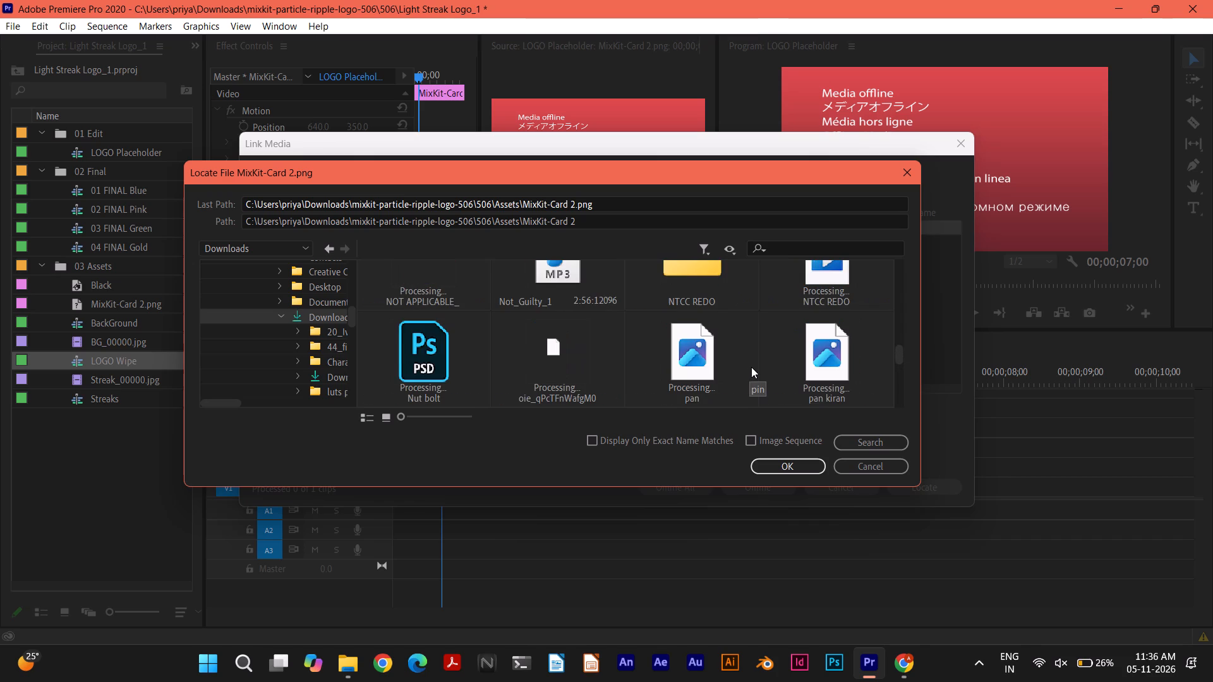
pyautogui.scroll(-1, 751, 367)
pyautogui.scroll(5, 751, 367)
pyautogui.scroll(-1, 751, 367)
pyautogui.scroll(3, 751, 367)
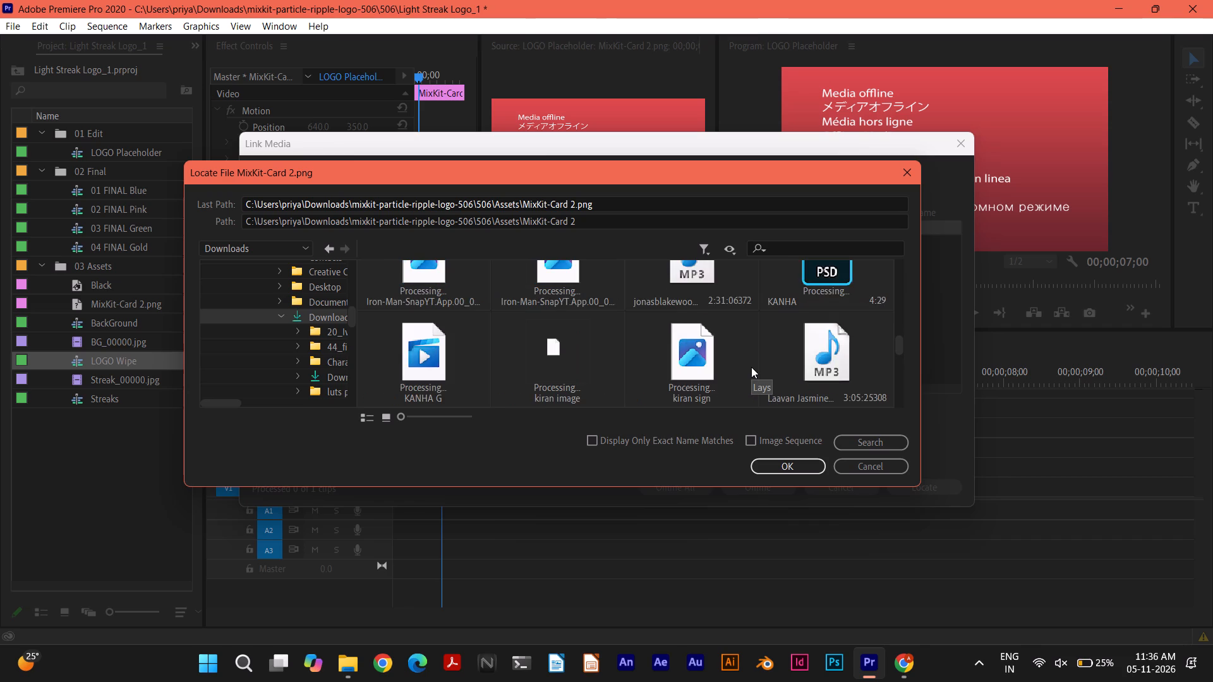
pyautogui.scroll(4, 751, 367)
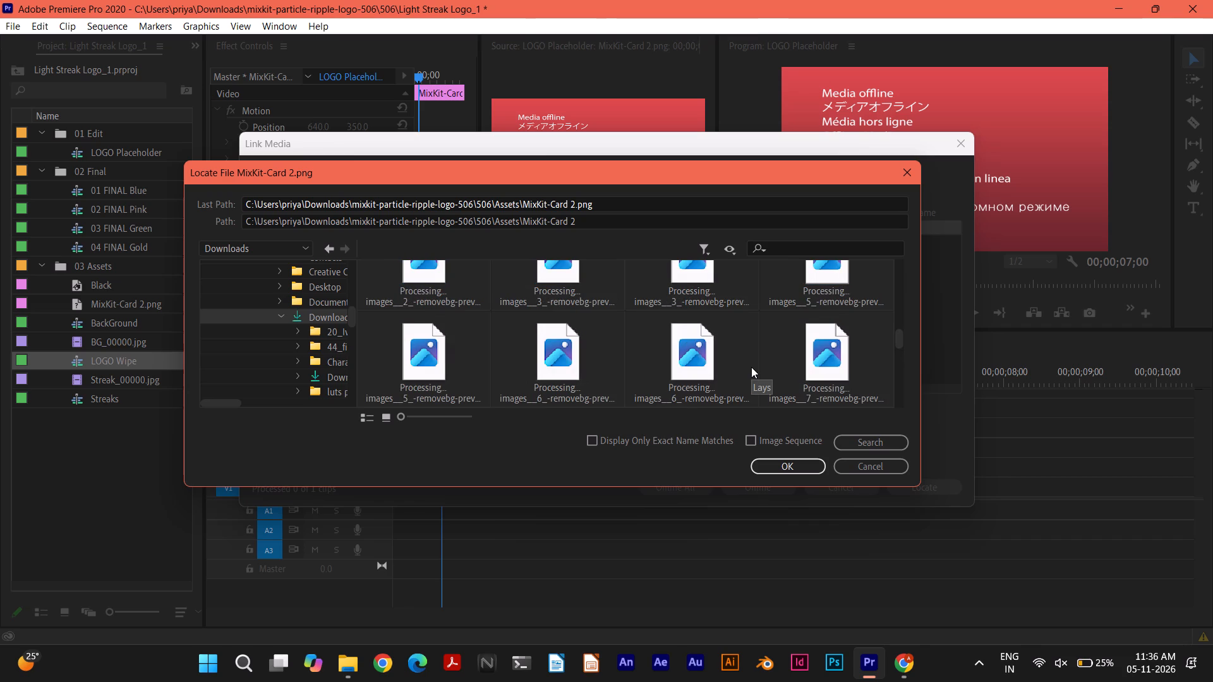
pyautogui.scroll(4, 751, 367)
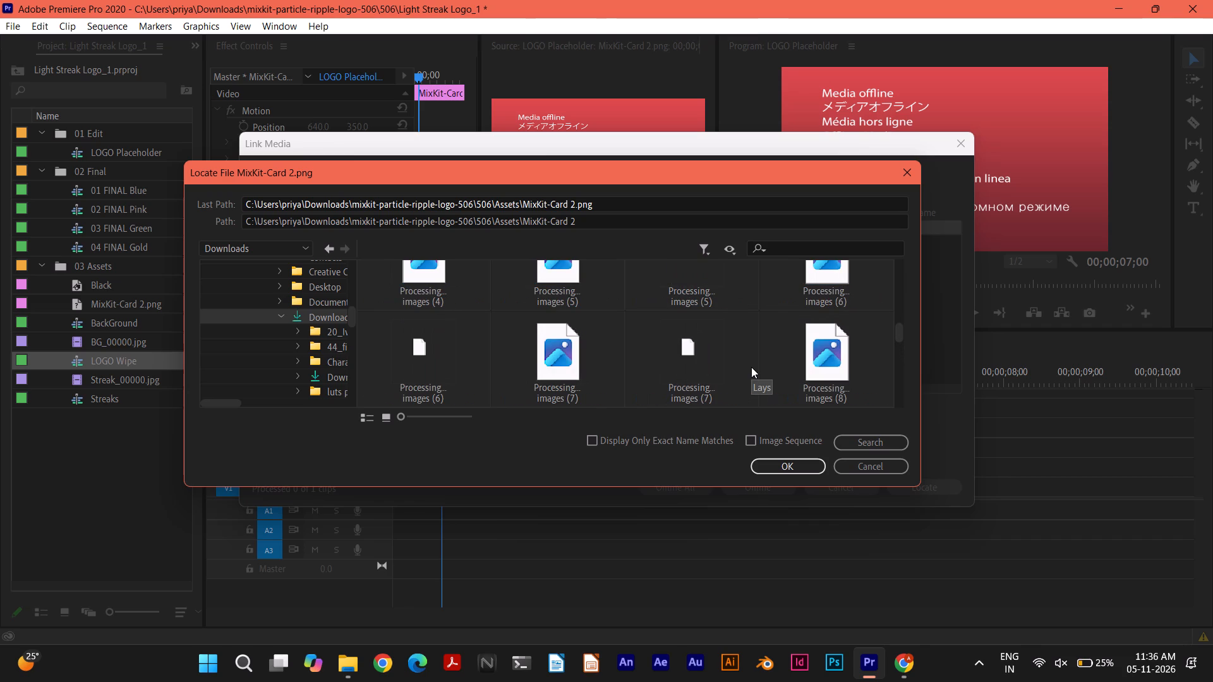
pyautogui.scroll(4, 751, 367)
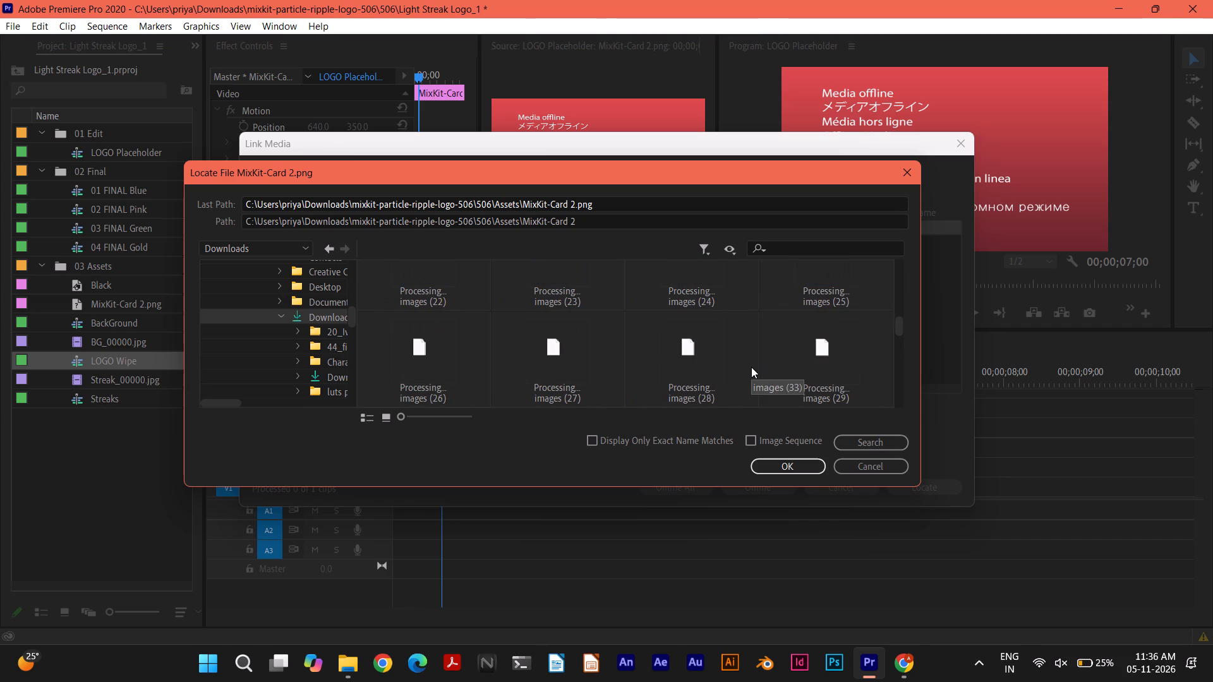
pyautogui.scroll(-1, 751, 367)
pyautogui.scroll(5, 751, 367)
pyautogui.scroll(-1, 751, 366)
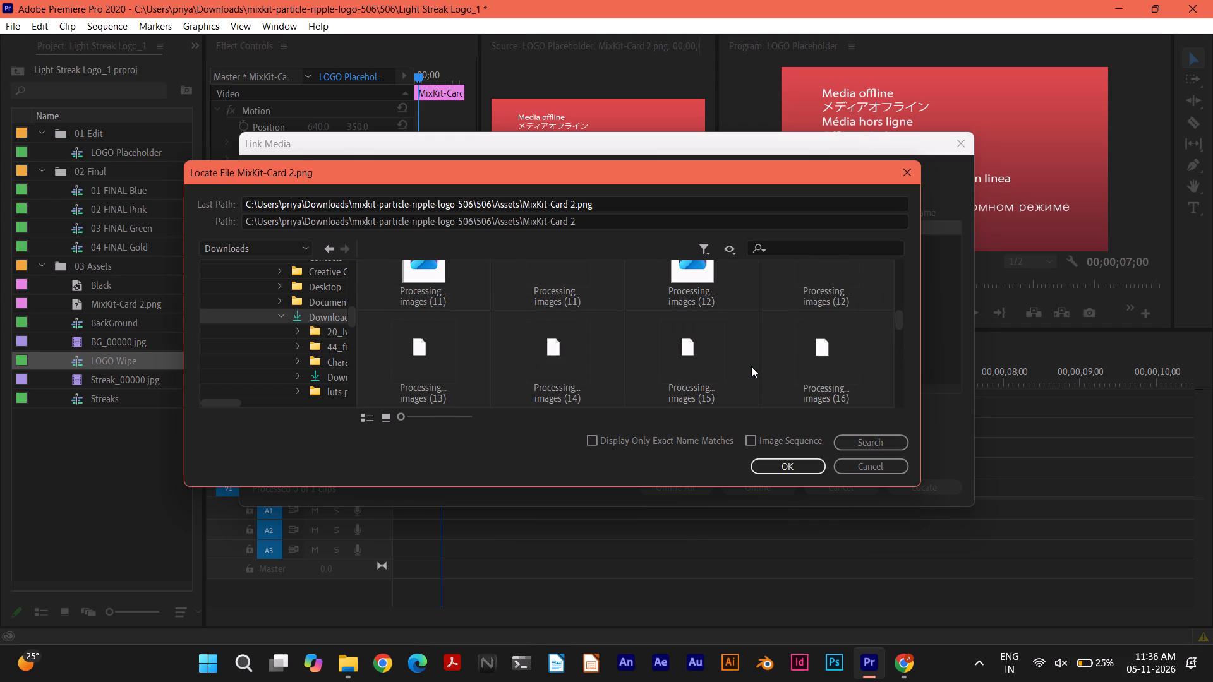
pyautogui.scroll(-1, 751, 366)
pyautogui.scroll(1, 751, 366)
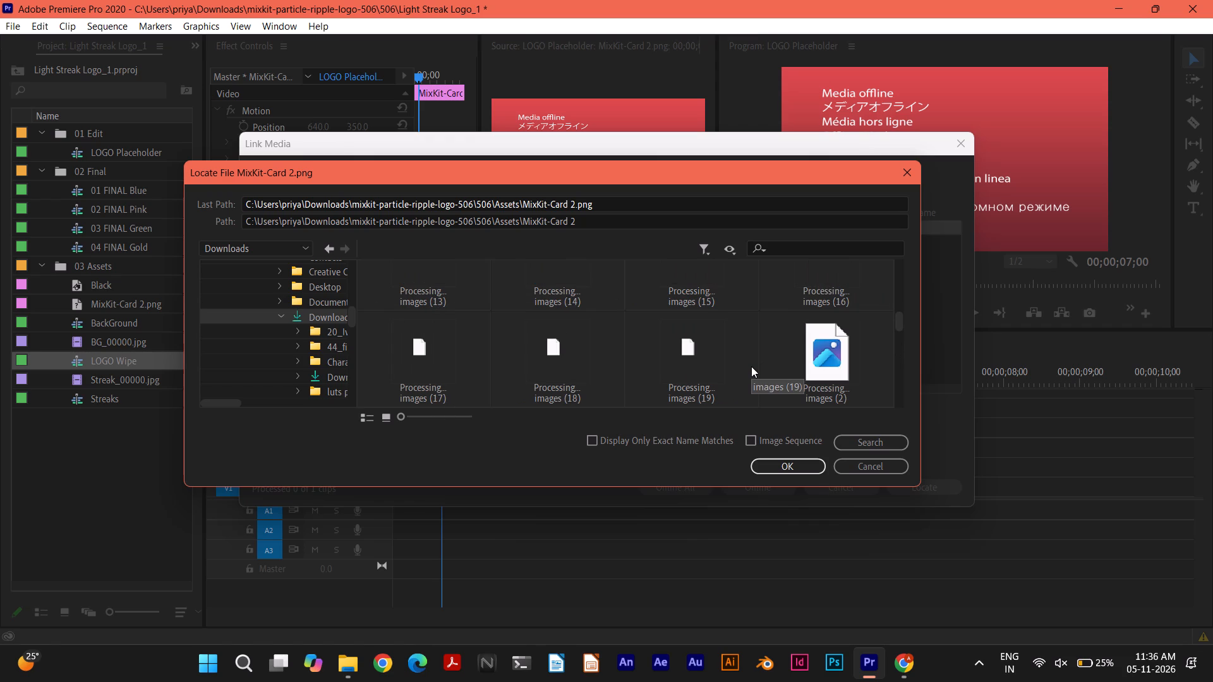
pyautogui.scroll(3, 751, 366)
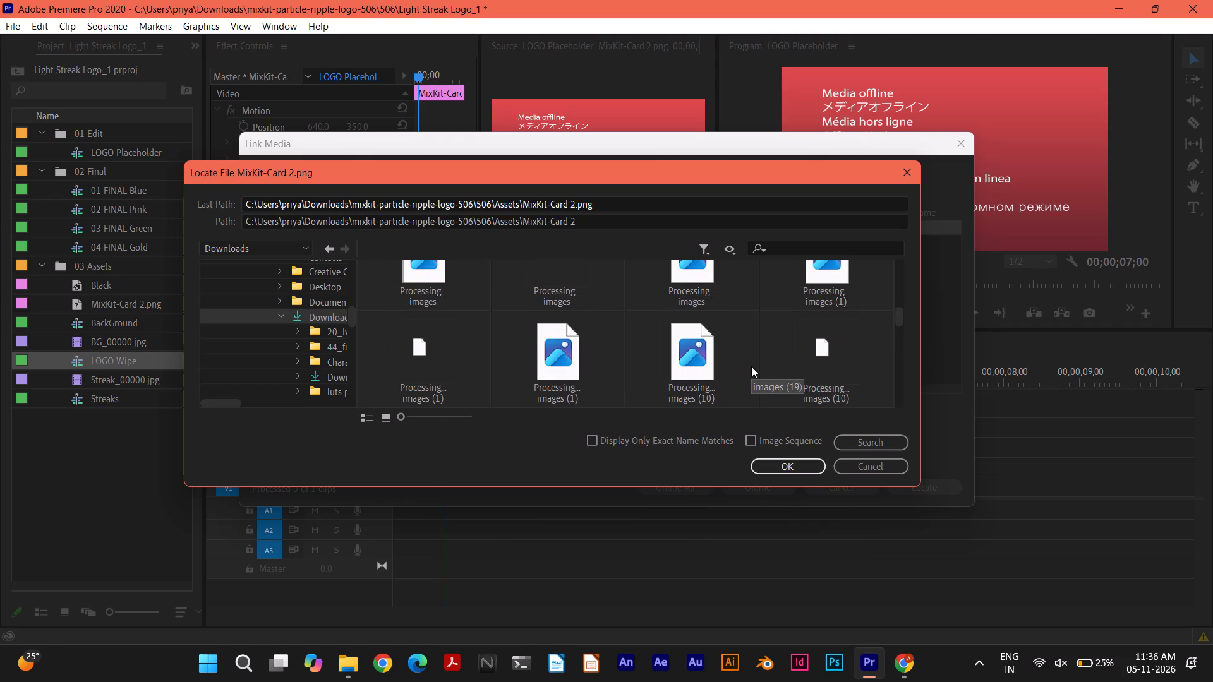
pyautogui.scroll(1, 751, 366)
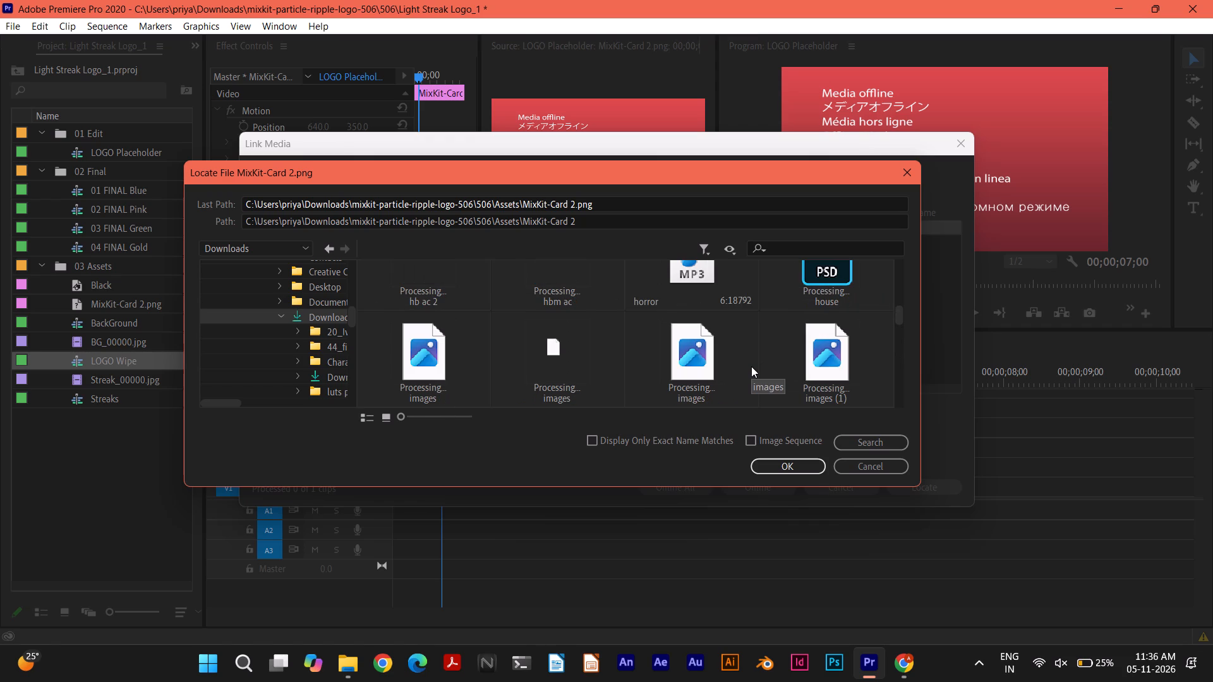
pyautogui.scroll(2, 751, 366)
pyautogui.scroll(-1, 751, 366)
pyautogui.scroll(1, 751, 366)
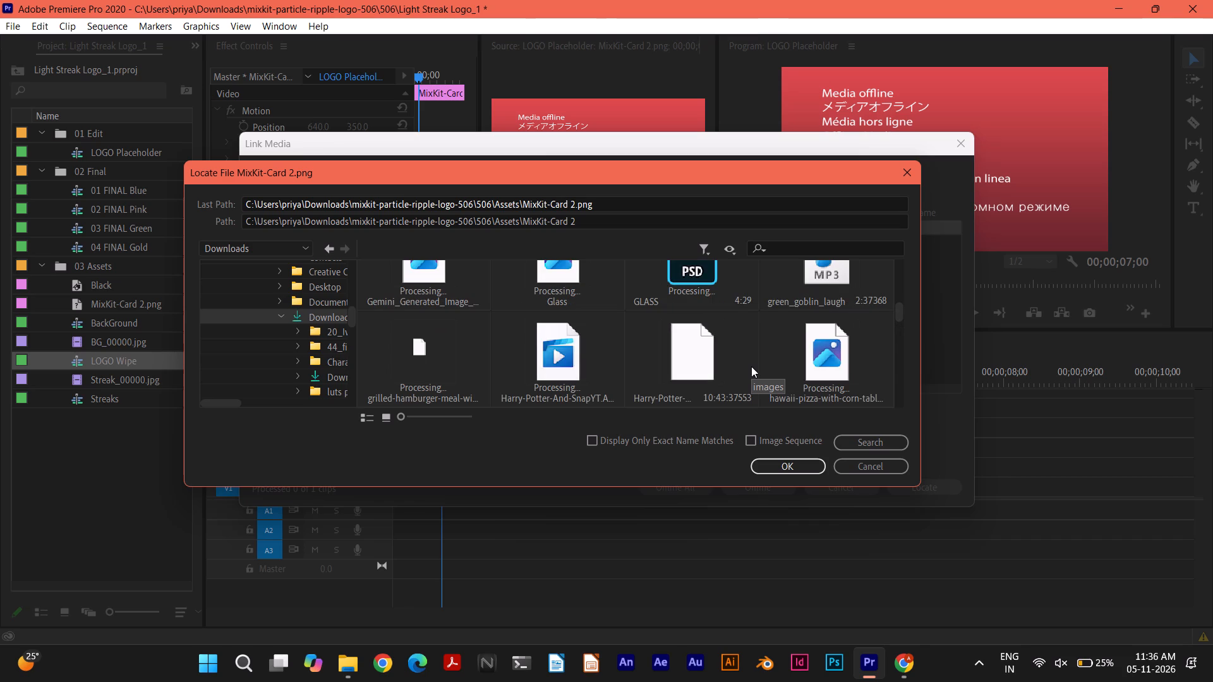
pyautogui.scroll(2, 751, 366)
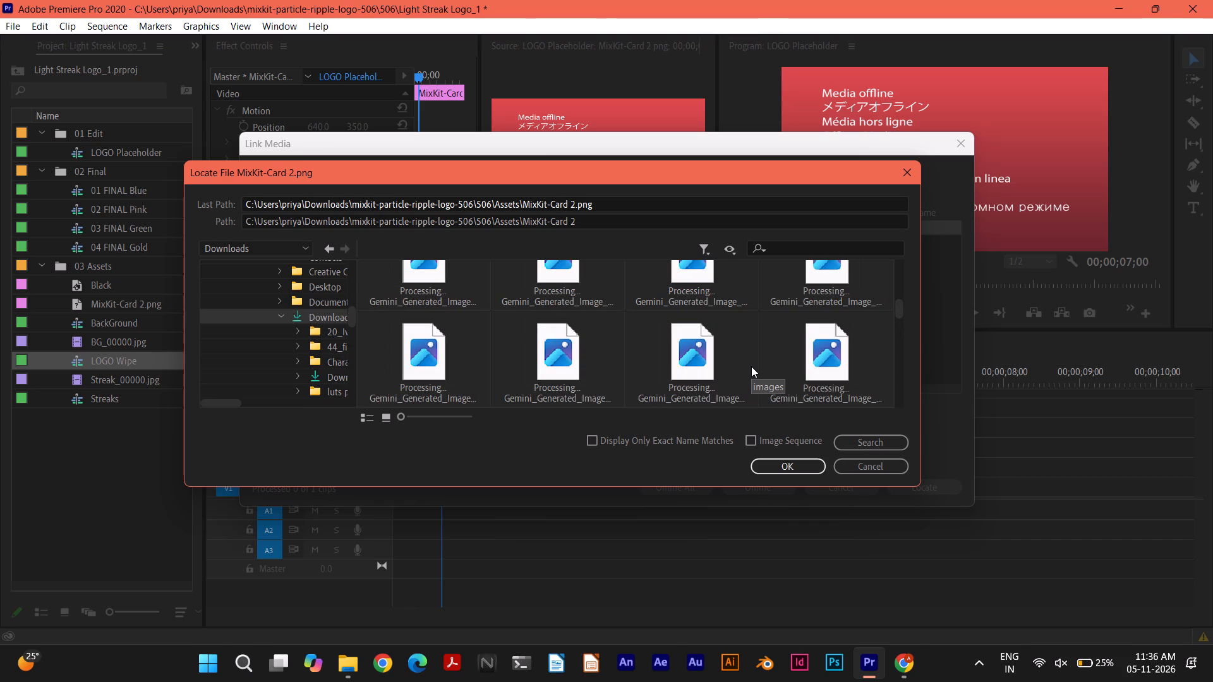
pyautogui.scroll(3, 751, 366)
pyautogui.scroll(-1, 751, 366)
pyautogui.scroll(4, 751, 366)
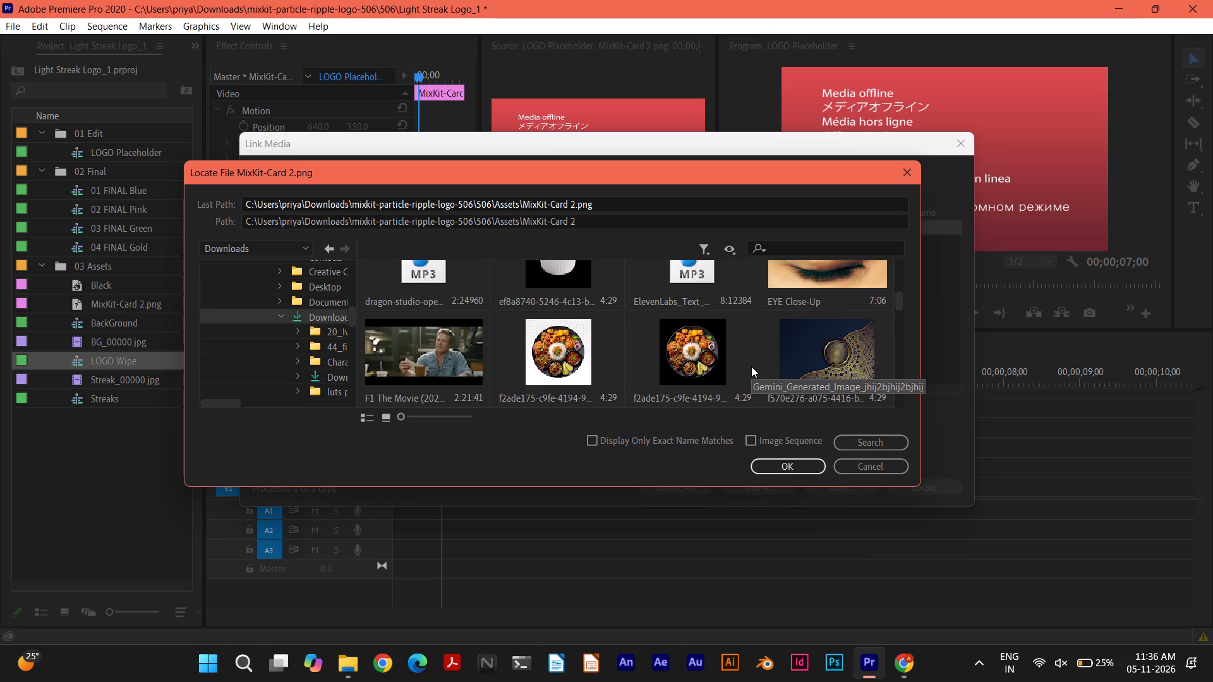
pyautogui.scroll(3, 751, 366)
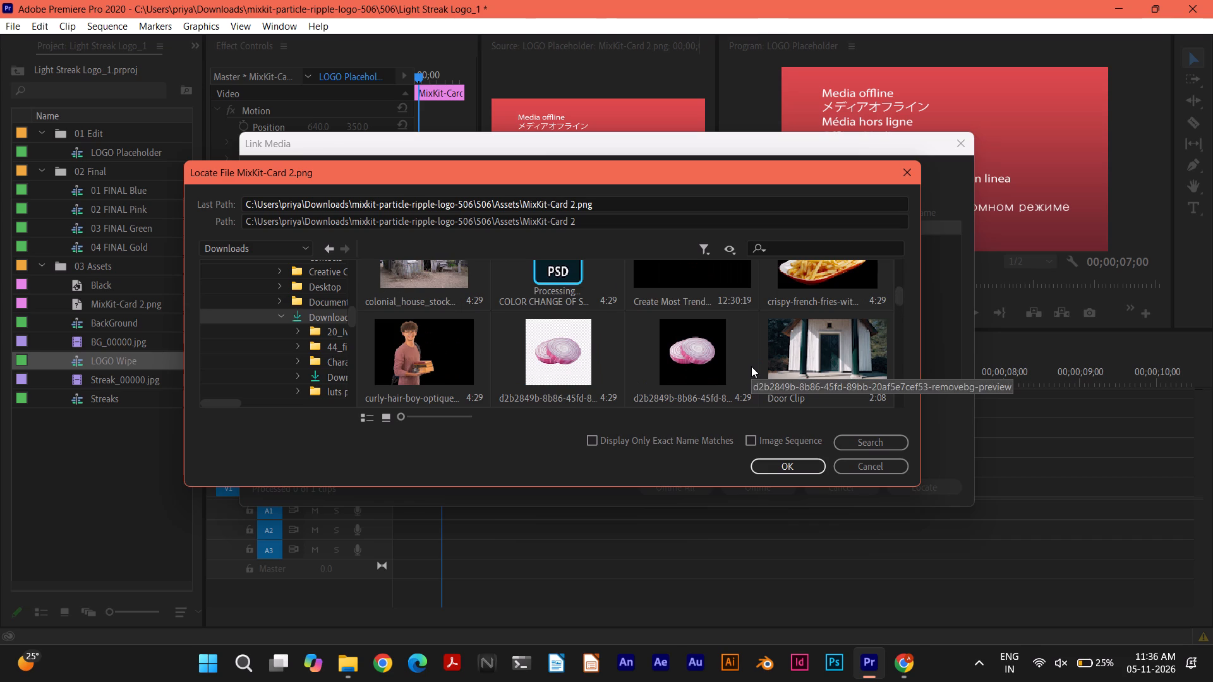
pyautogui.scroll(1, 752, 364)
pyautogui.scroll(-1, 752, 364)
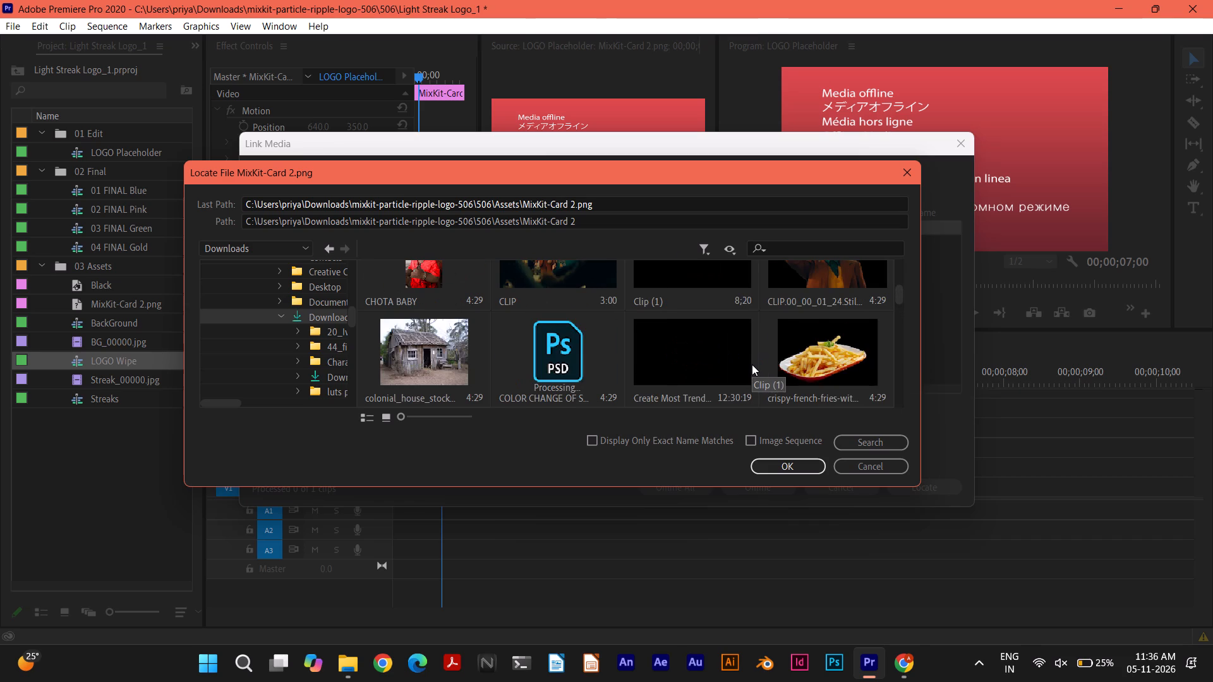
pyautogui.scroll(2, 760, 354)
pyautogui.scroll(-1, 759, 352)
pyautogui.scroll(1, 759, 352)
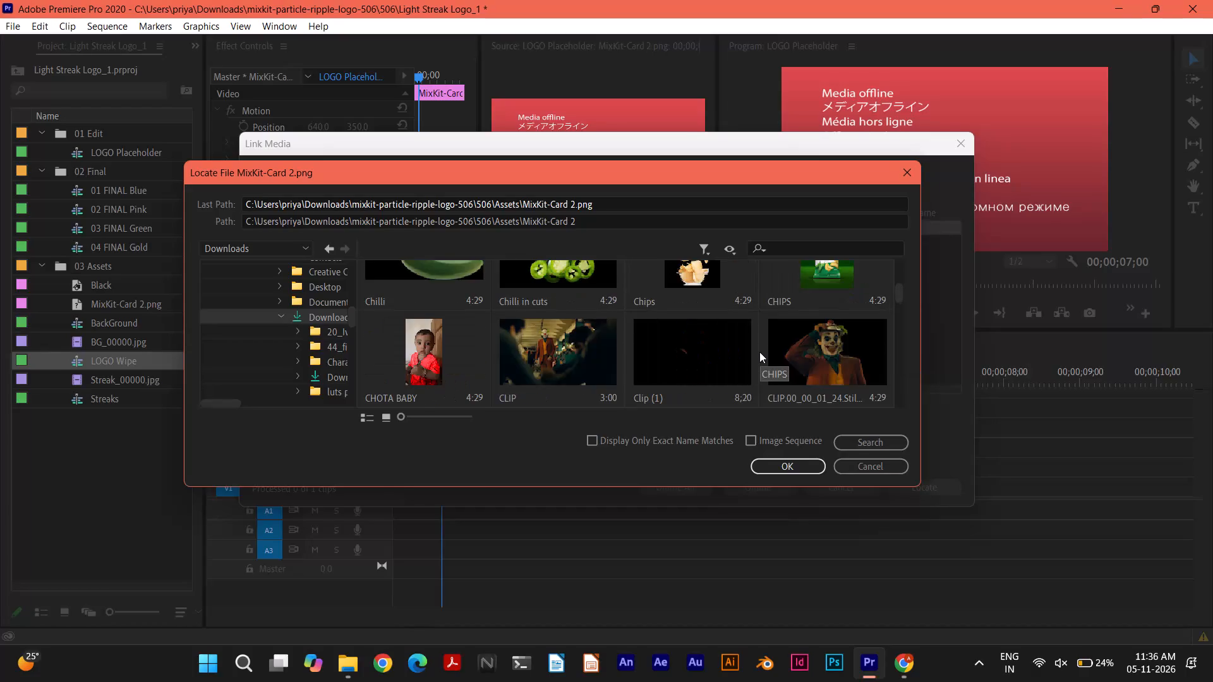
pyautogui.scroll(-1, 759, 352)
pyautogui.scroll(1, 759, 352)
pyautogui.scroll(-1, 759, 352)
pyautogui.scroll(1, 759, 352)
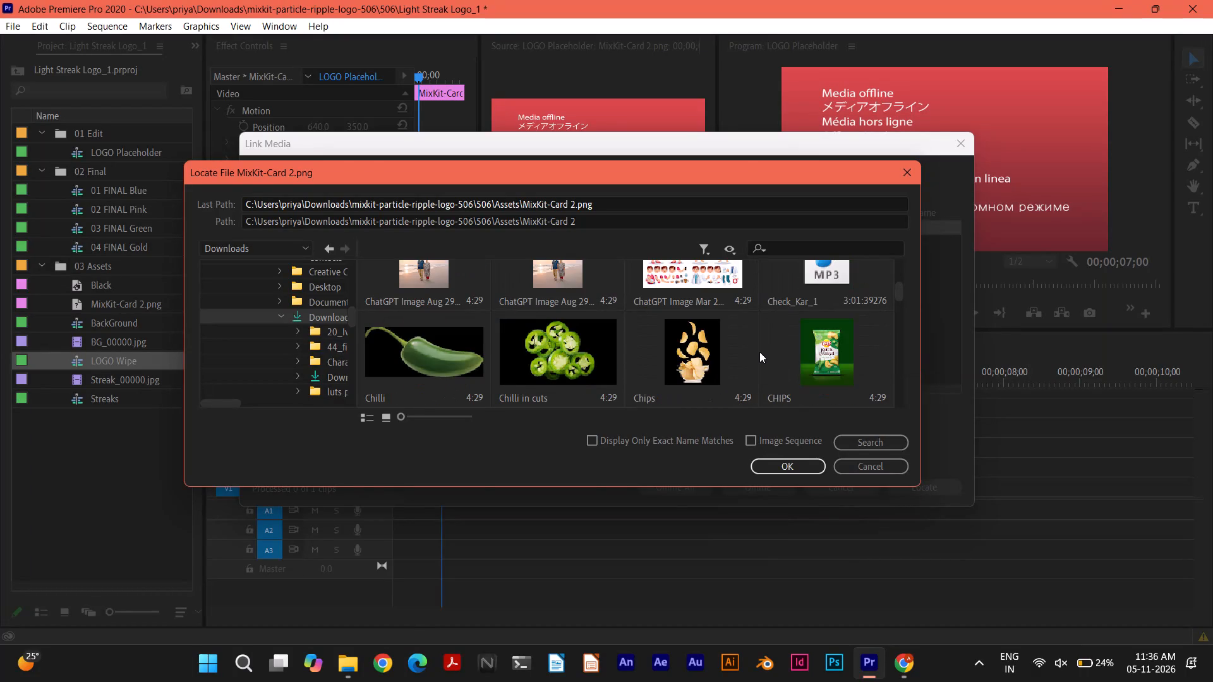
pyautogui.scroll(3, 759, 352)
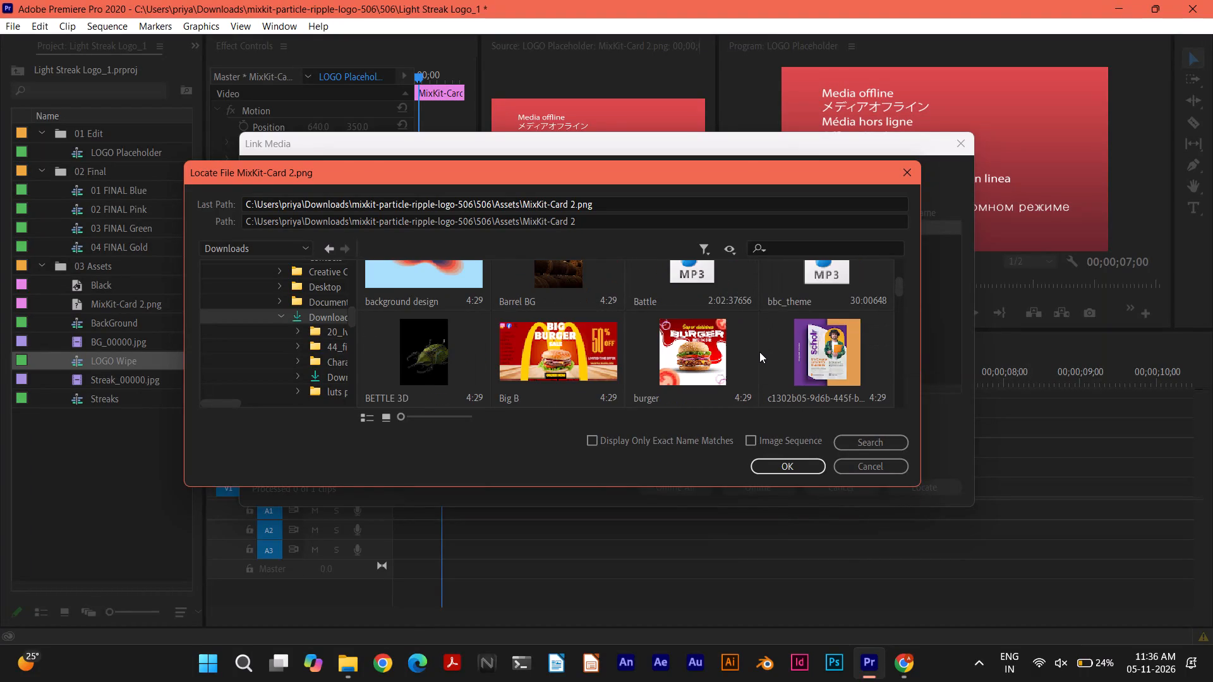
pyautogui.scroll(3, 759, 352)
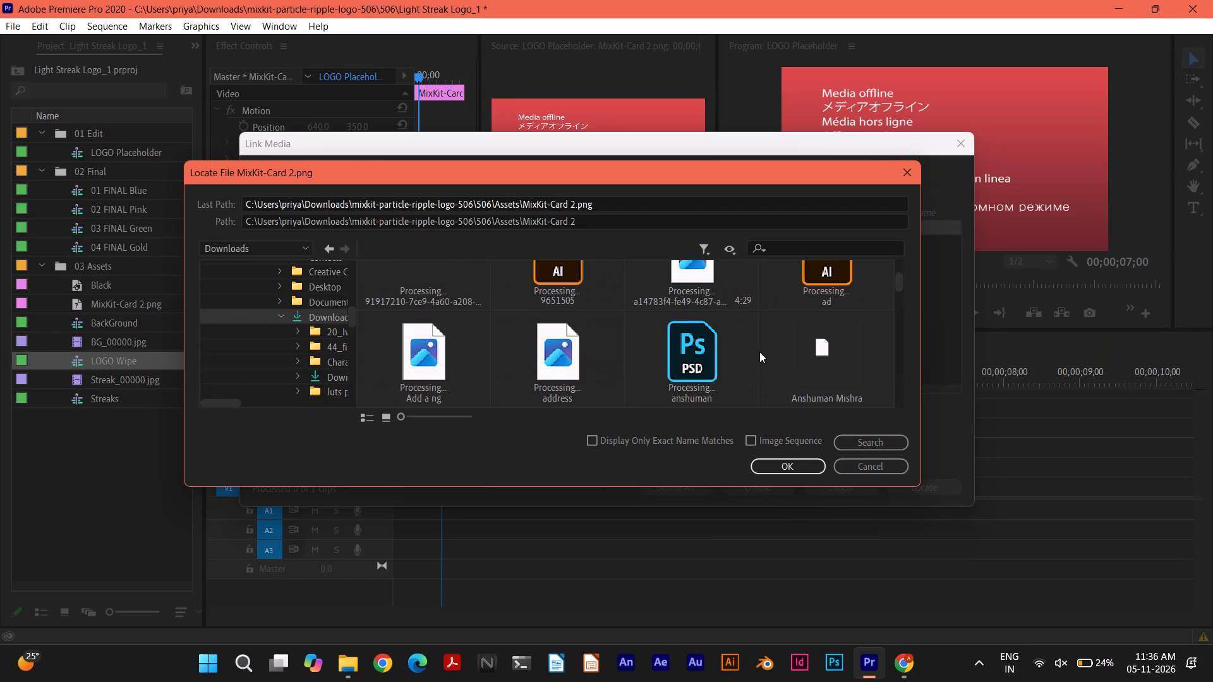
pyautogui.scroll(1, 759, 352)
pyautogui.scroll(-1, 759, 352)
pyautogui.scroll(2, 759, 352)
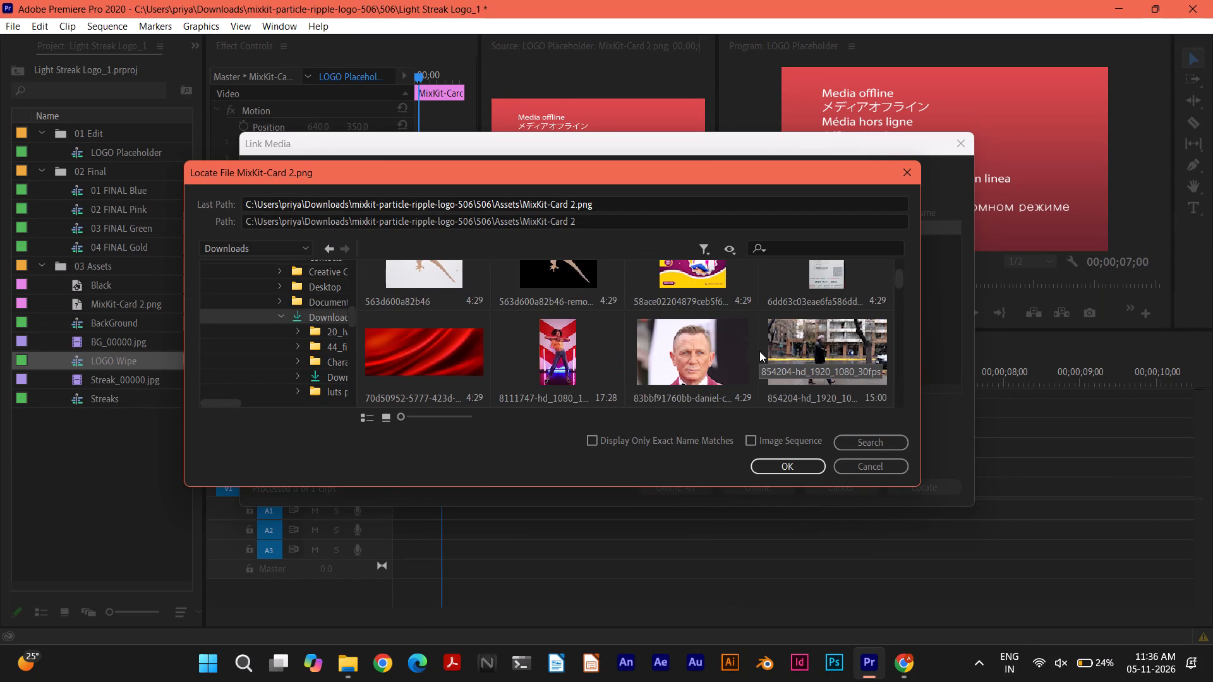
# Look through the number-named files at the start of the Downloads folder for a replacement logo image.
pyautogui.scroll(1, 759, 351)
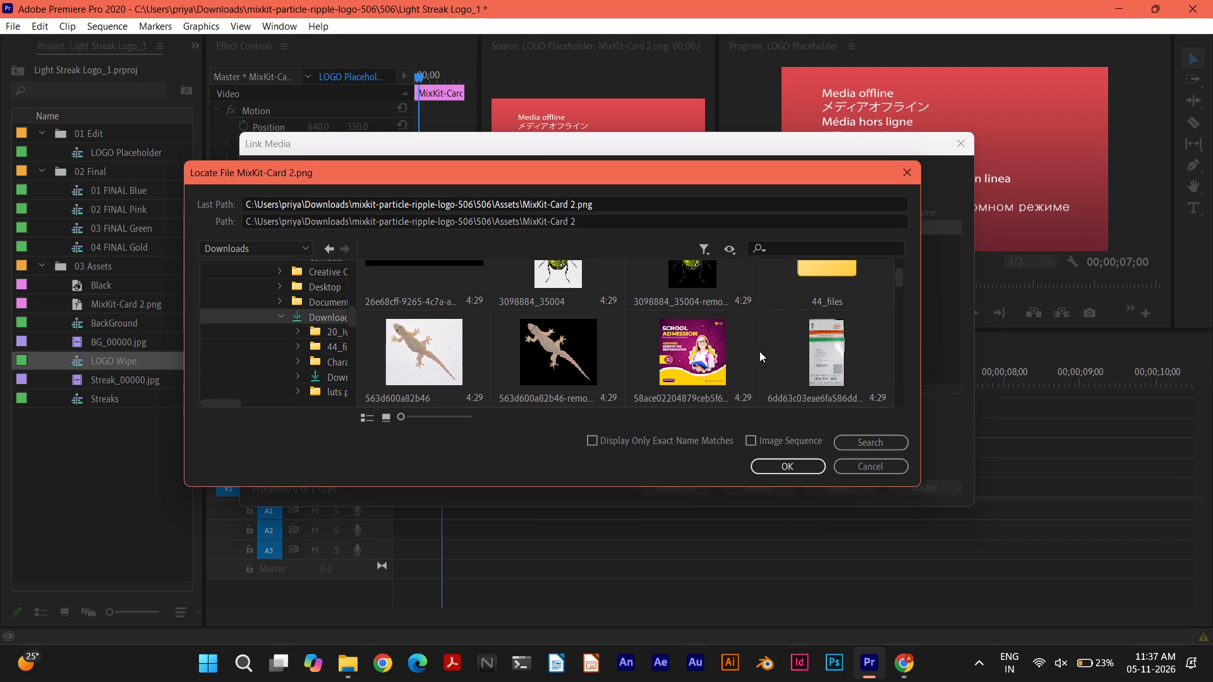
pyautogui.scroll(-1, 662, 332)
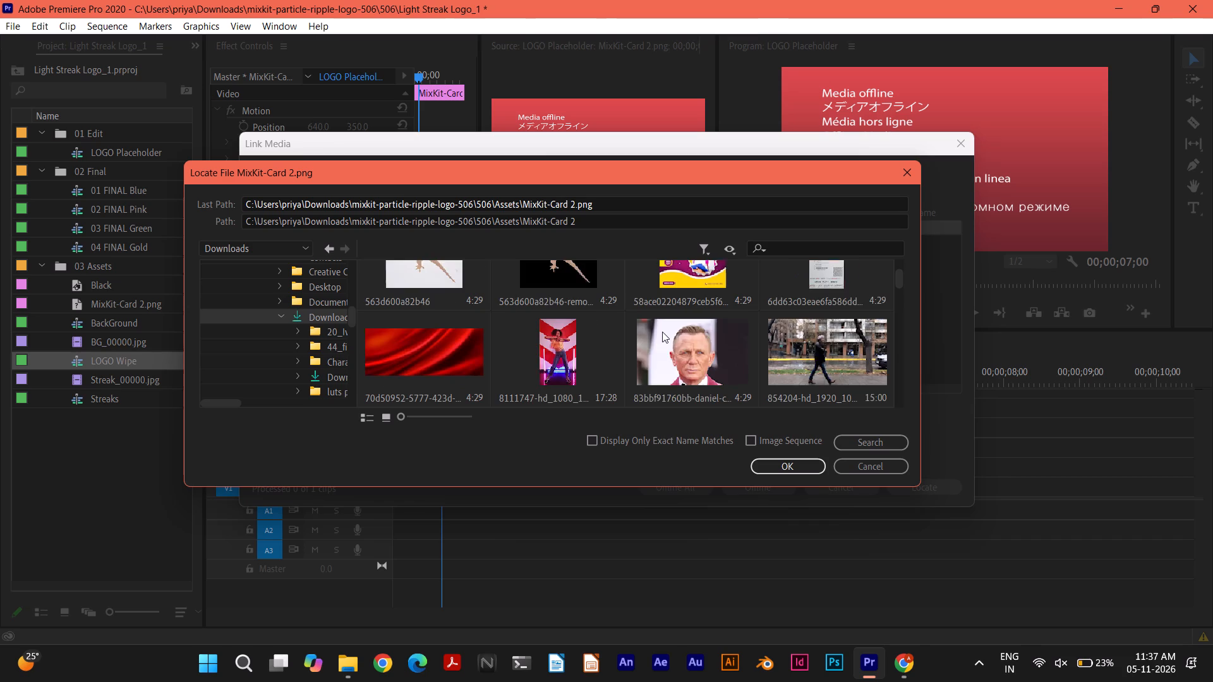
pyautogui.scroll(6, 661, 332)
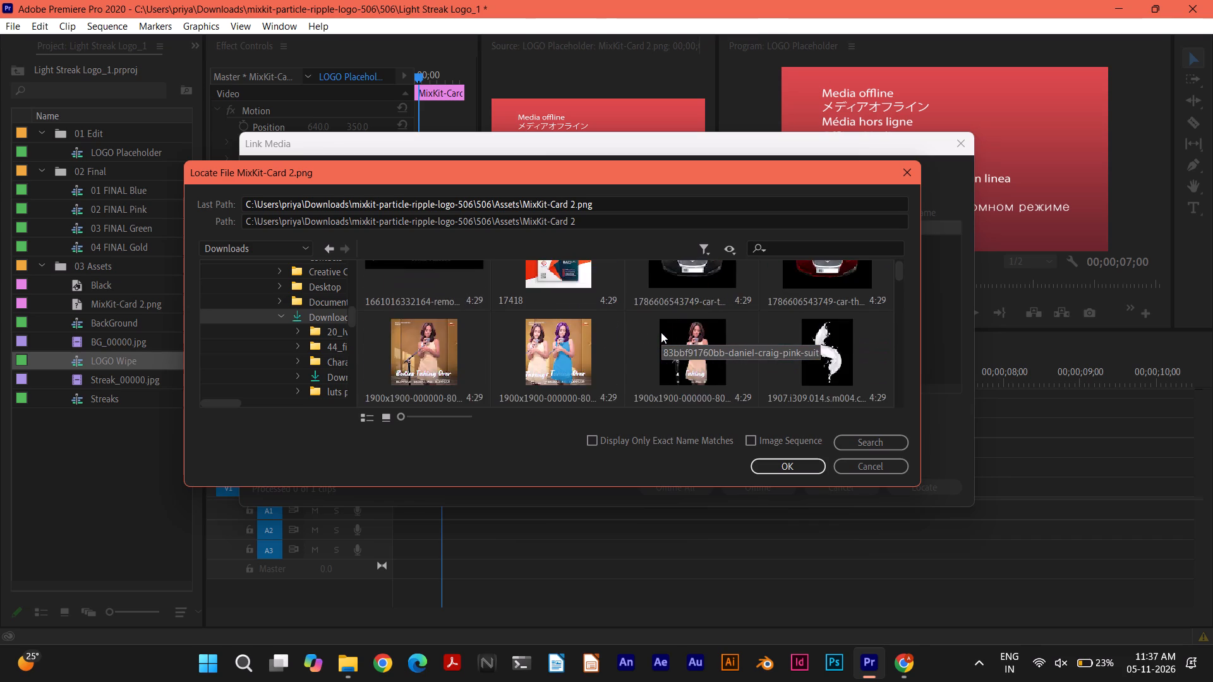
pyautogui.scroll(-4, 661, 332)
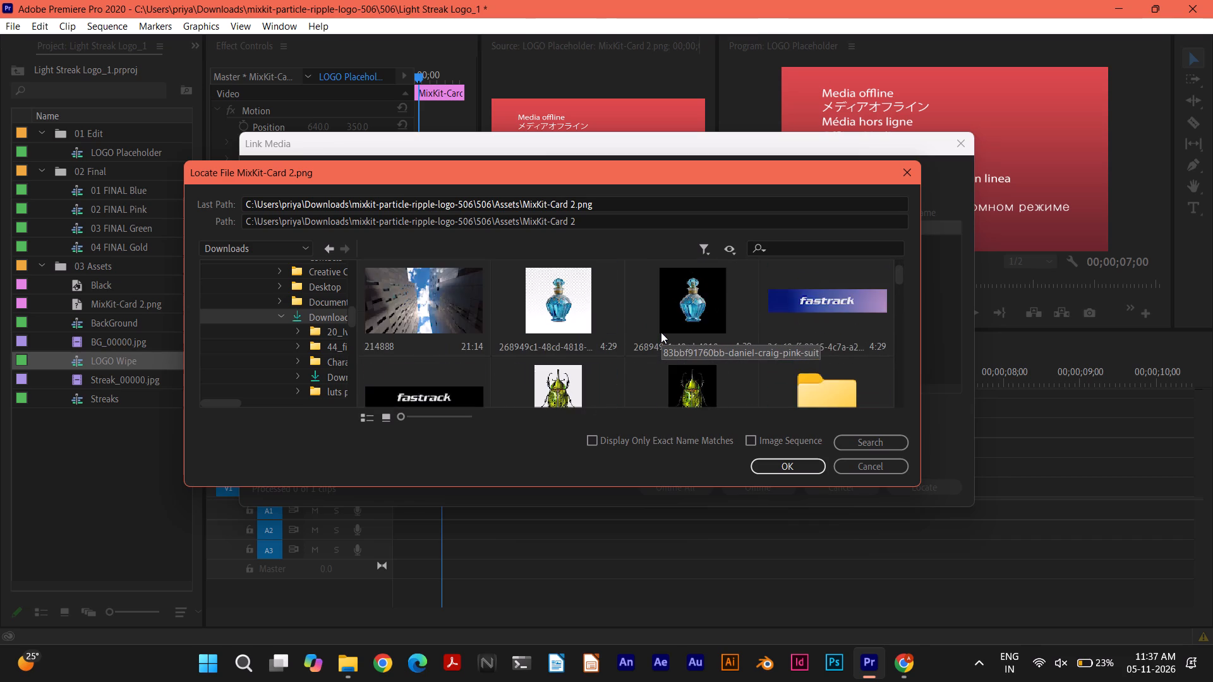
pyautogui.scroll(-4, 661, 332)
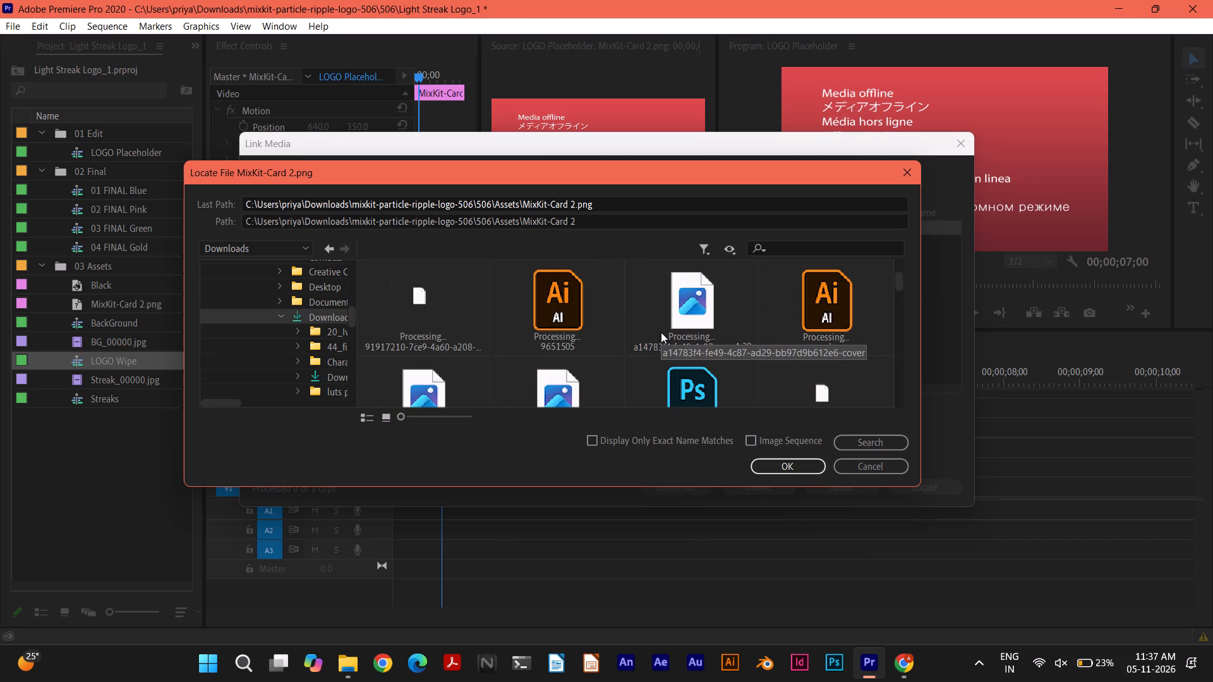
pyautogui.scroll(1, 661, 332)
pyautogui.scroll(-3, 661, 332)
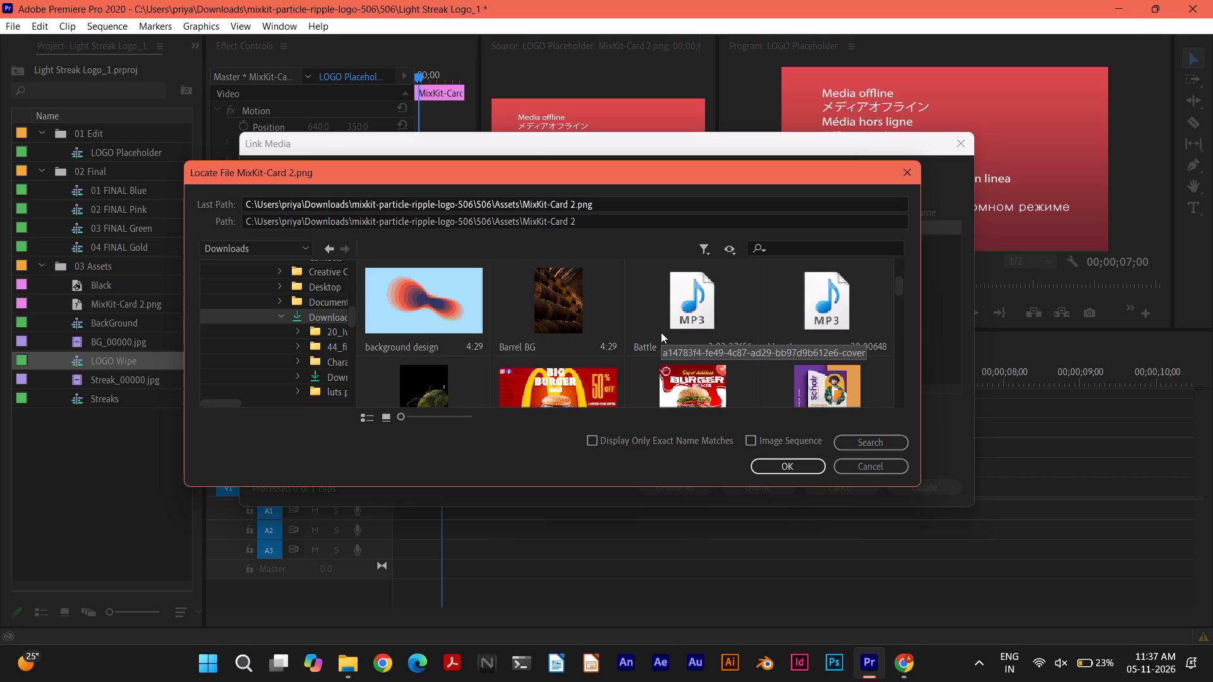
# Examine the letter-named Downloads files, from background design on to the numbered images files, for a suitable logo image.
pyautogui.scroll(-4, 661, 332)
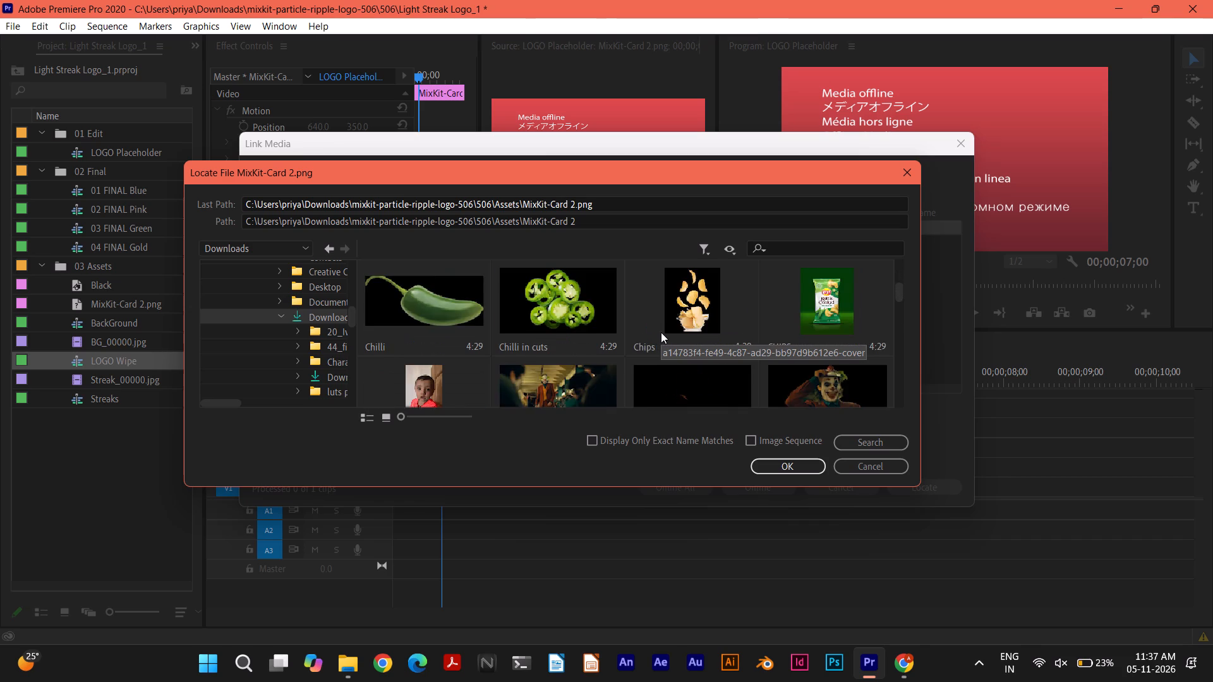
pyautogui.scroll(-2, 661, 332)
pyautogui.scroll(1, 661, 332)
pyautogui.scroll(-1, 661, 332)
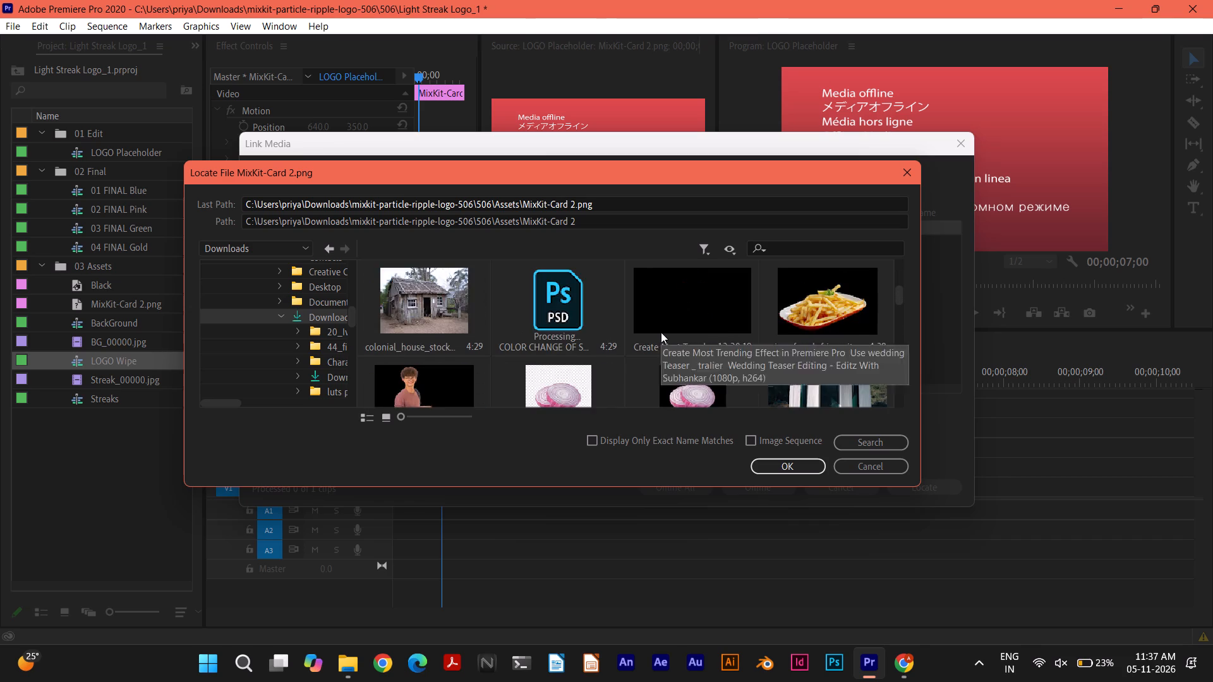
pyautogui.scroll(-6, 661, 332)
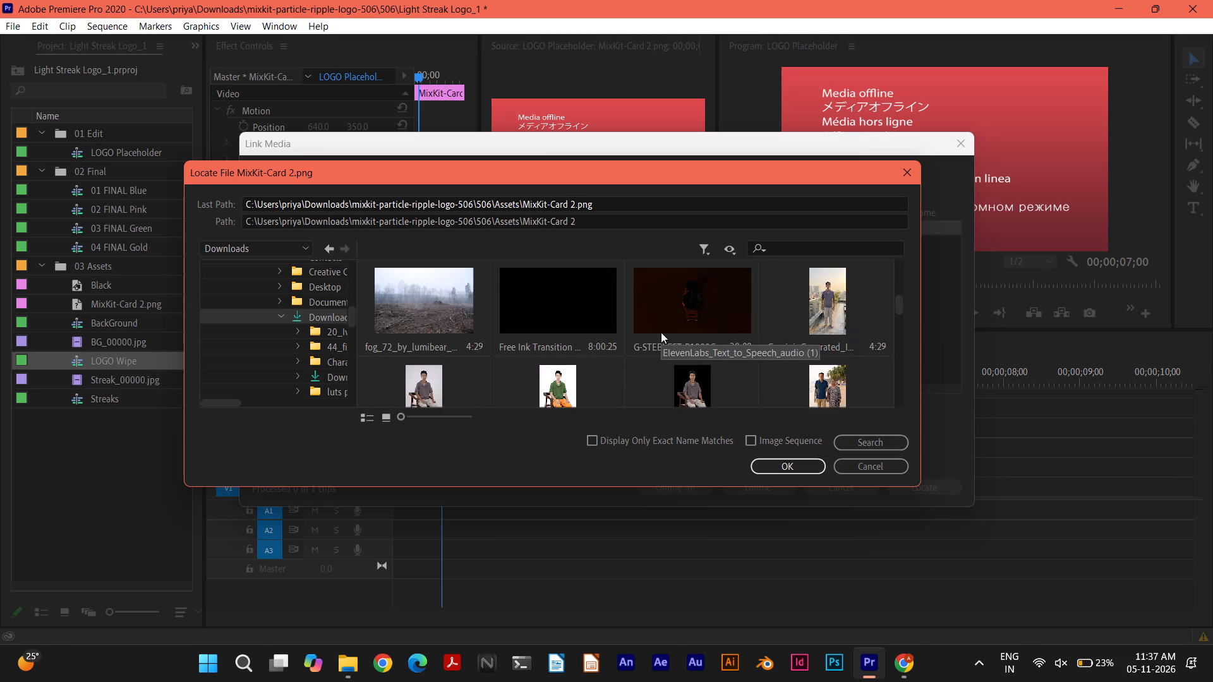
pyautogui.scroll(-6, 661, 332)
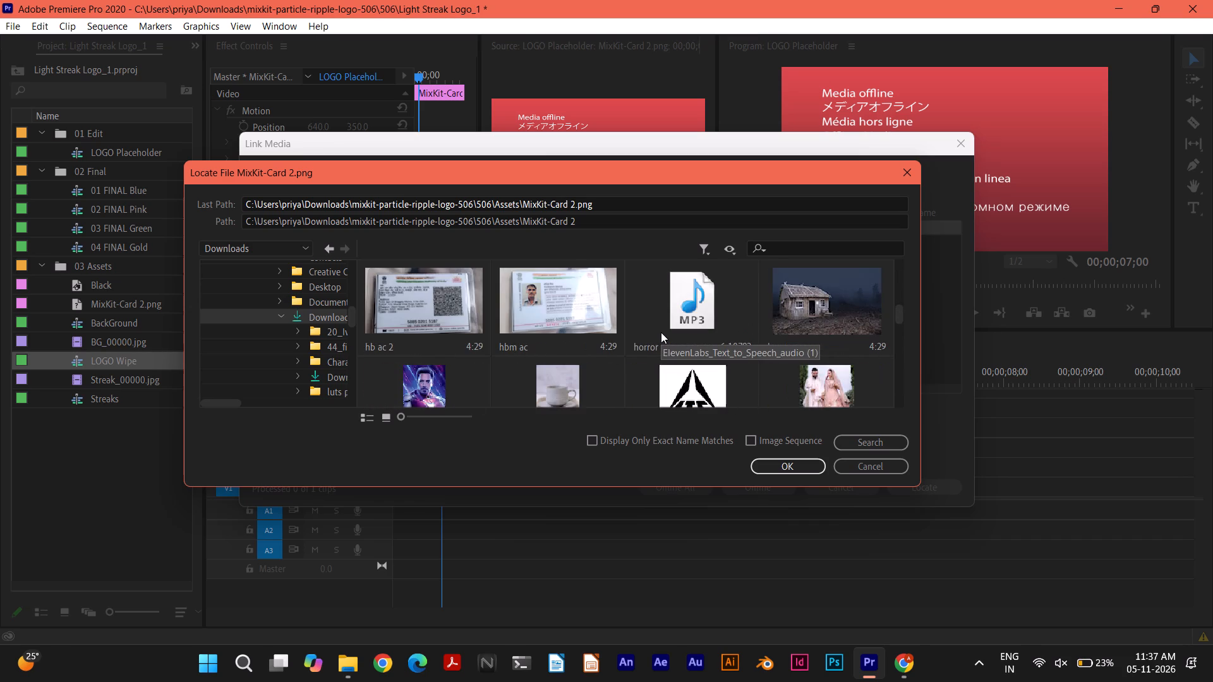
pyautogui.scroll(1, 661, 332)
pyautogui.scroll(-4, 661, 332)
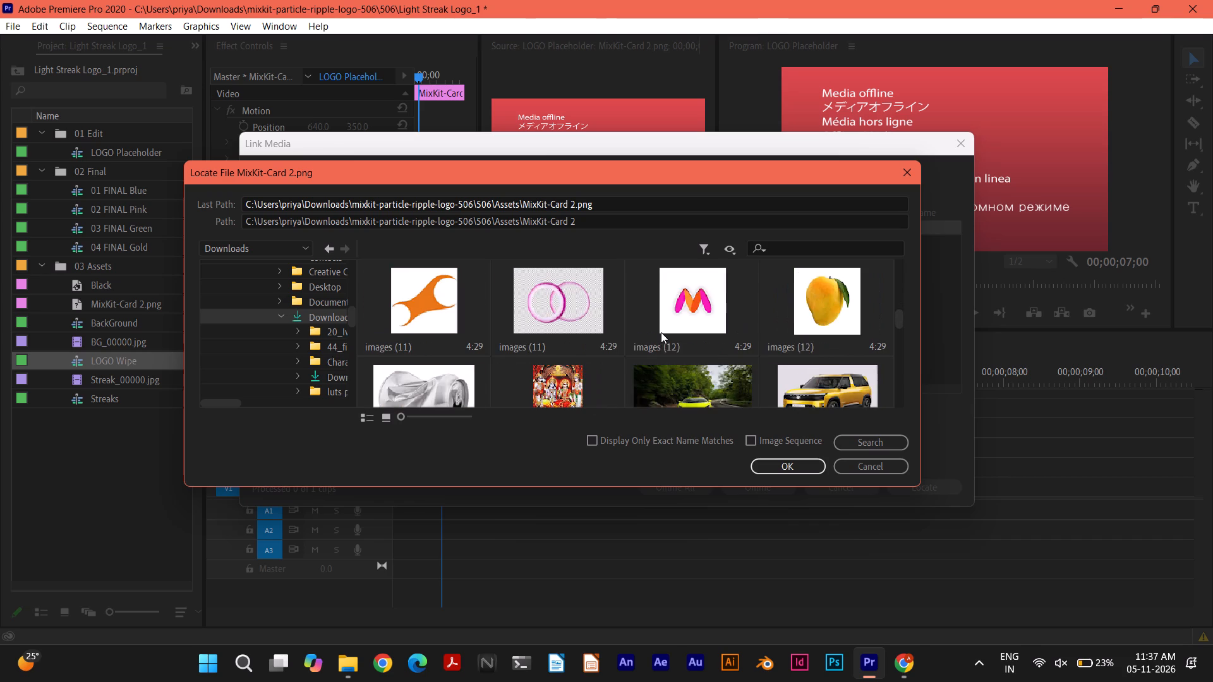
# Relink MixKit-Card 2.png to the red BBC News logo image, images (3), in the Downloads folder.
pyautogui.scroll(-2, 661, 332)
pyautogui.scroll(1, 661, 332)
pyautogui.scroll(-2, 661, 332)
pyautogui.scroll(1, 661, 332)
pyautogui.scroll(-1, 661, 332)
pyautogui.scroll(1, 661, 332)
pyautogui.scroll(-4, 661, 332)
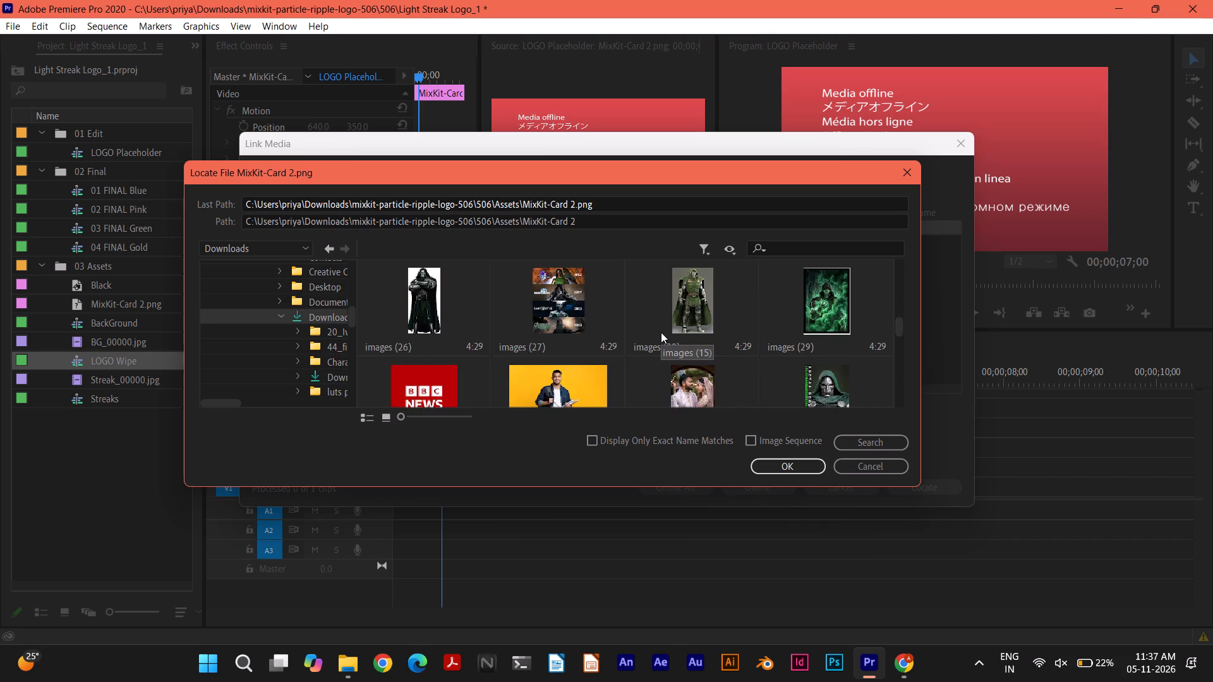
pyautogui.click(452, 308)
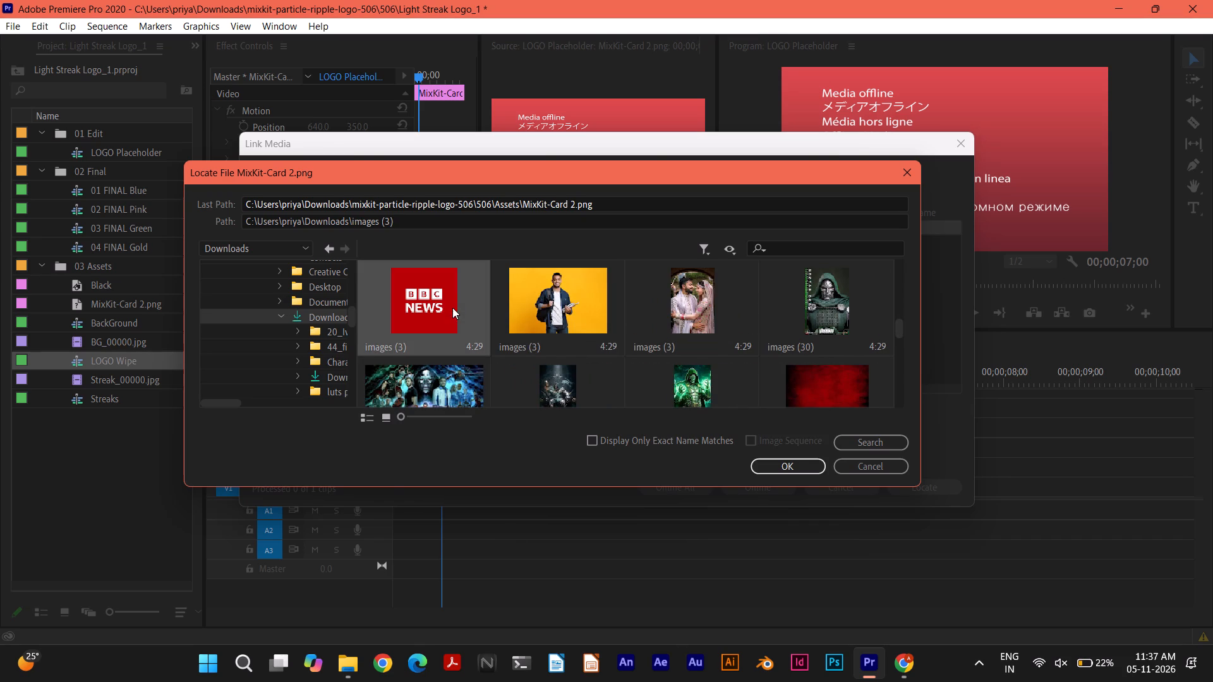
pyautogui.click(792, 465)
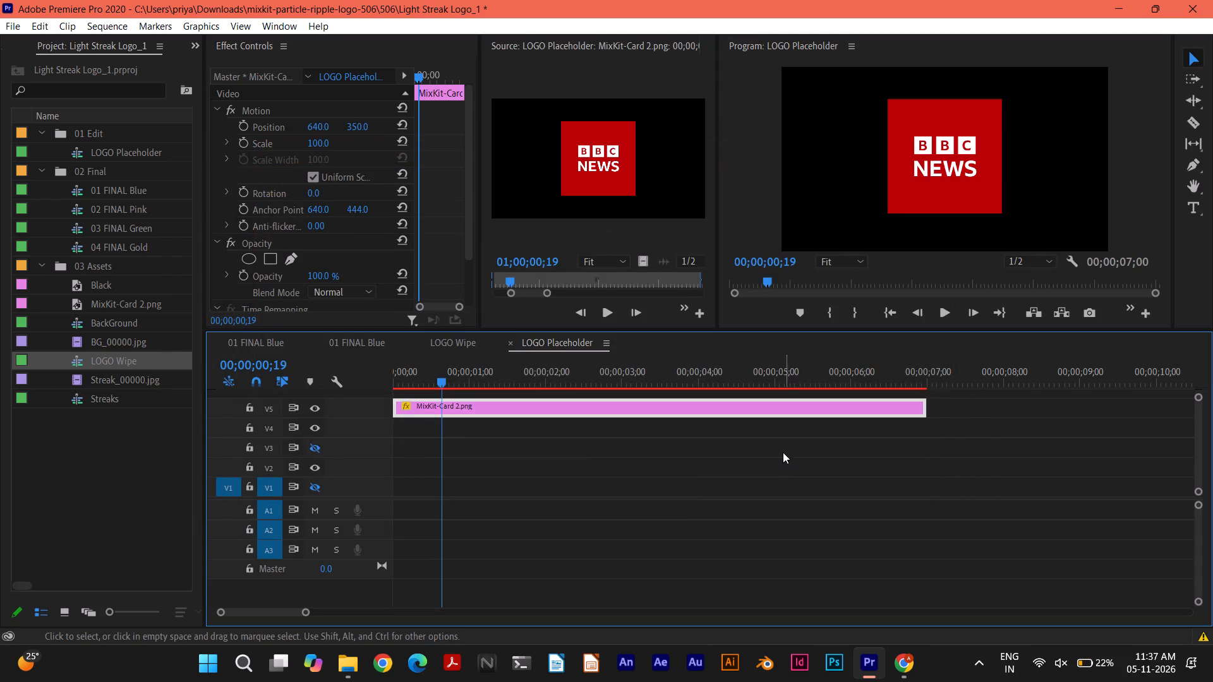
# Scrub through the already open 01 FINAL Blue sequence to check how the logo appears there.
pyautogui.click(269, 341)
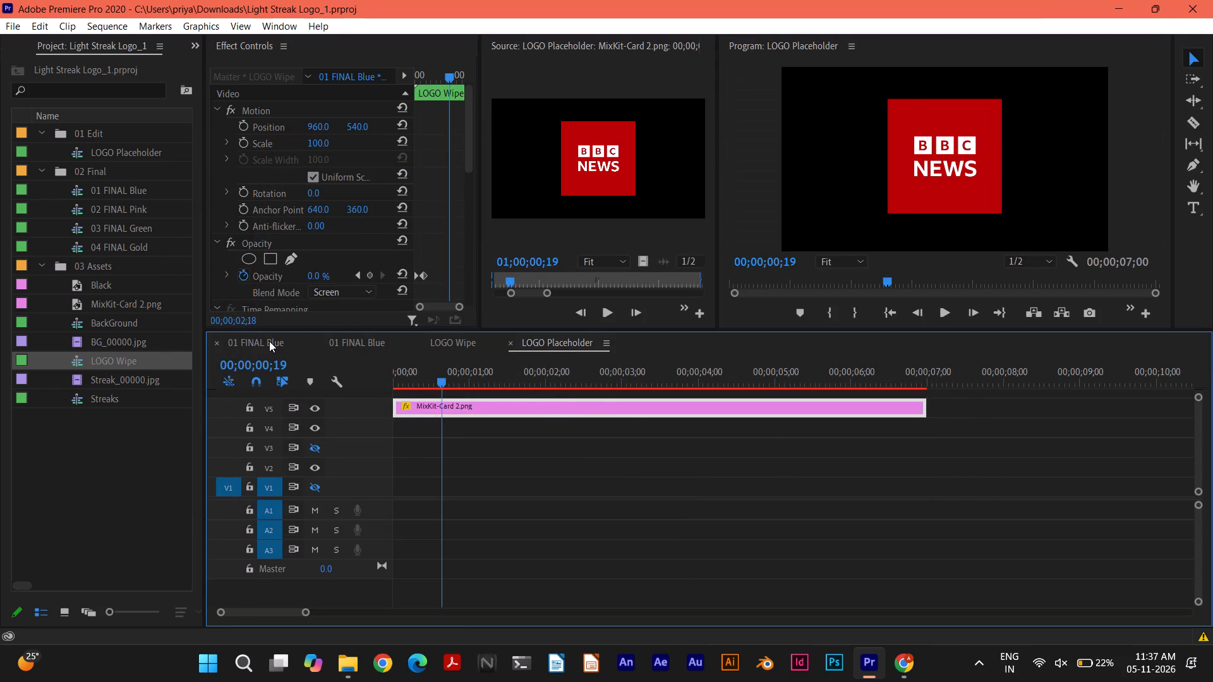
pyautogui.click(706, 458)
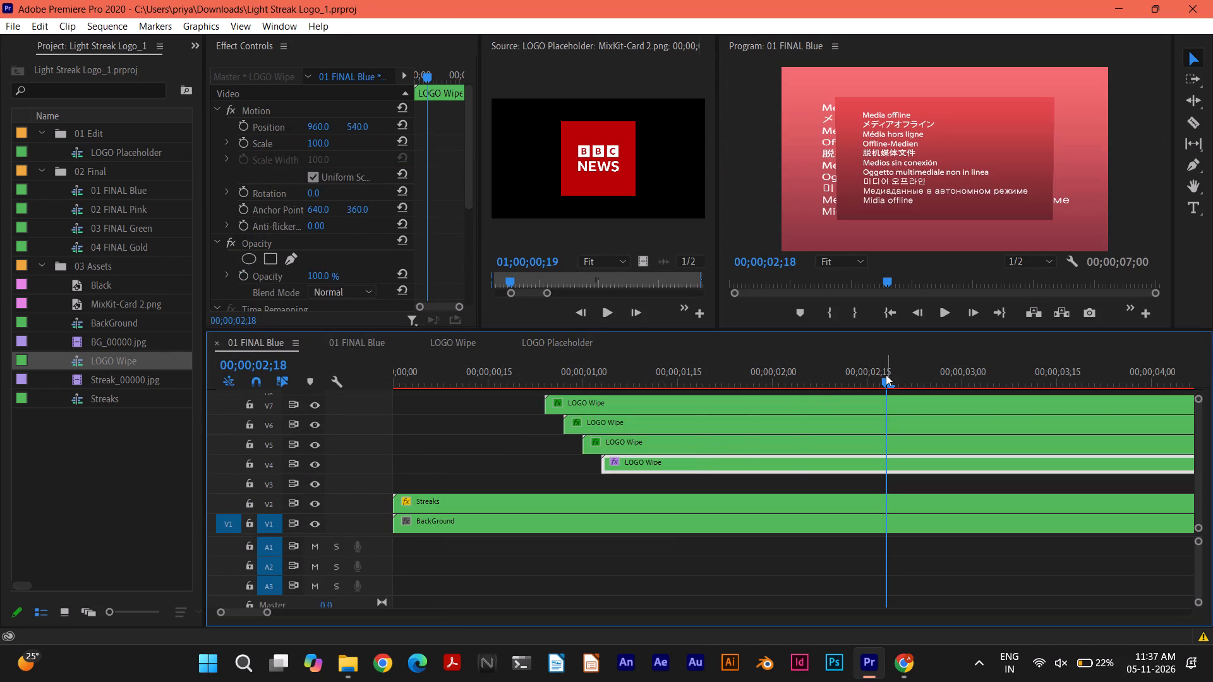
pyautogui.moveTo(886, 374); pyautogui.dragTo(650, 371)
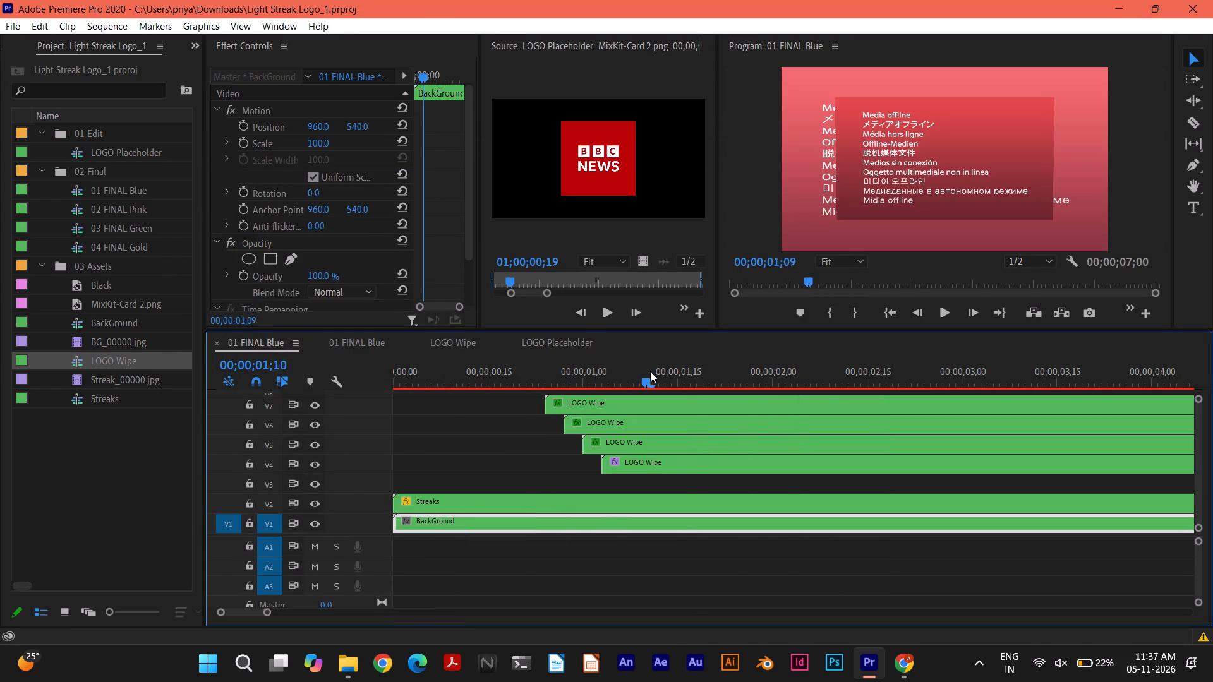
pyautogui.moveTo(650, 371); pyautogui.dragTo(717, 373)
# Return to the LOGO Placeholder sequence, open its MixKit-Card 2.png clip as the source, and scrub through it.
pyautogui.click(557, 343)
pyautogui.click(597, 409)
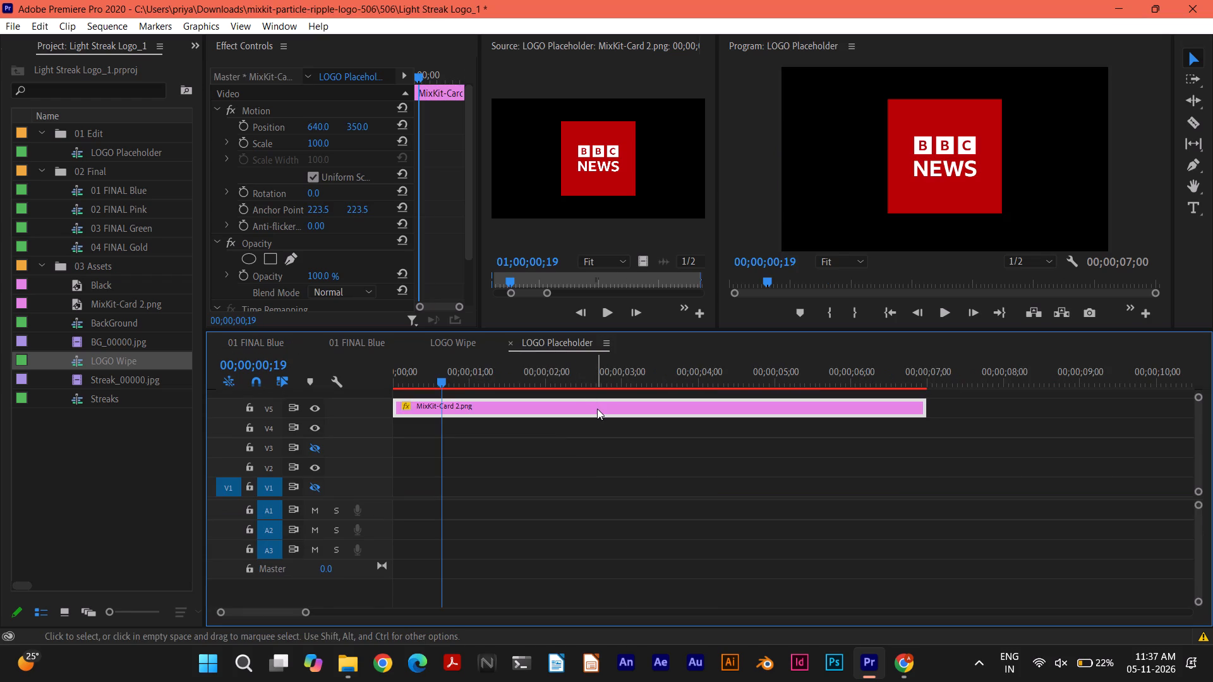
pyautogui.doubleClick(597, 409)
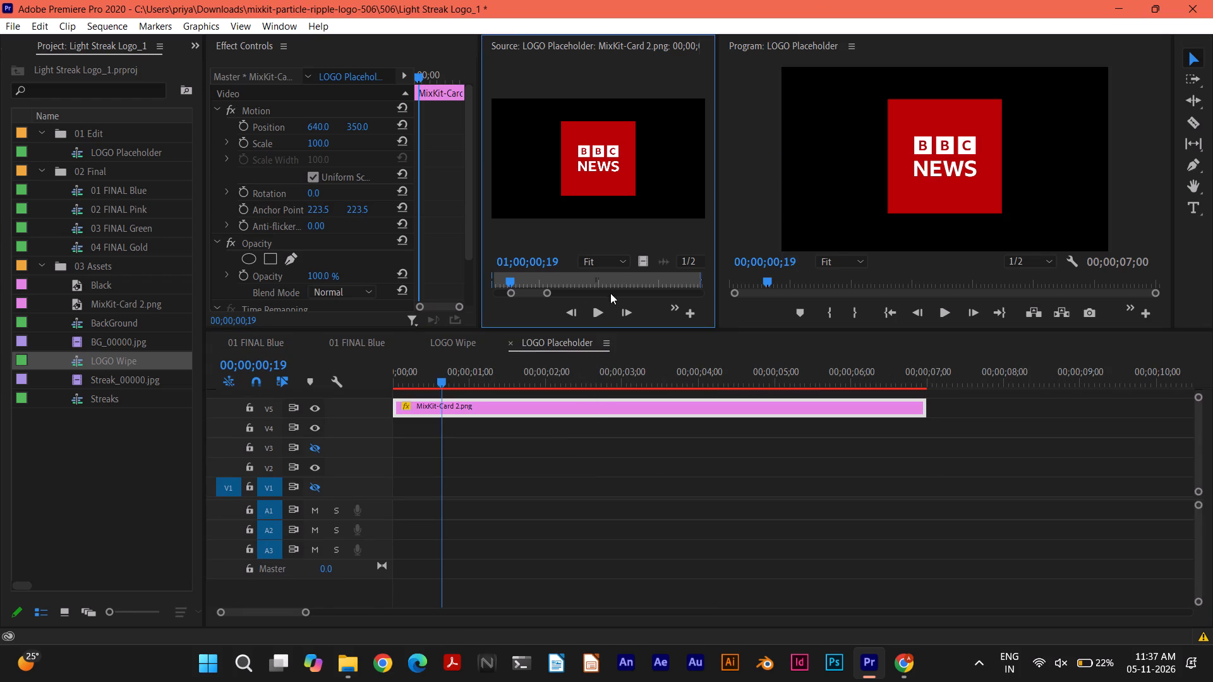
pyautogui.moveTo(509, 276); pyautogui.dragTo(481, 276)
pyautogui.moveTo(499, 277); pyautogui.dragTo(603, 271)
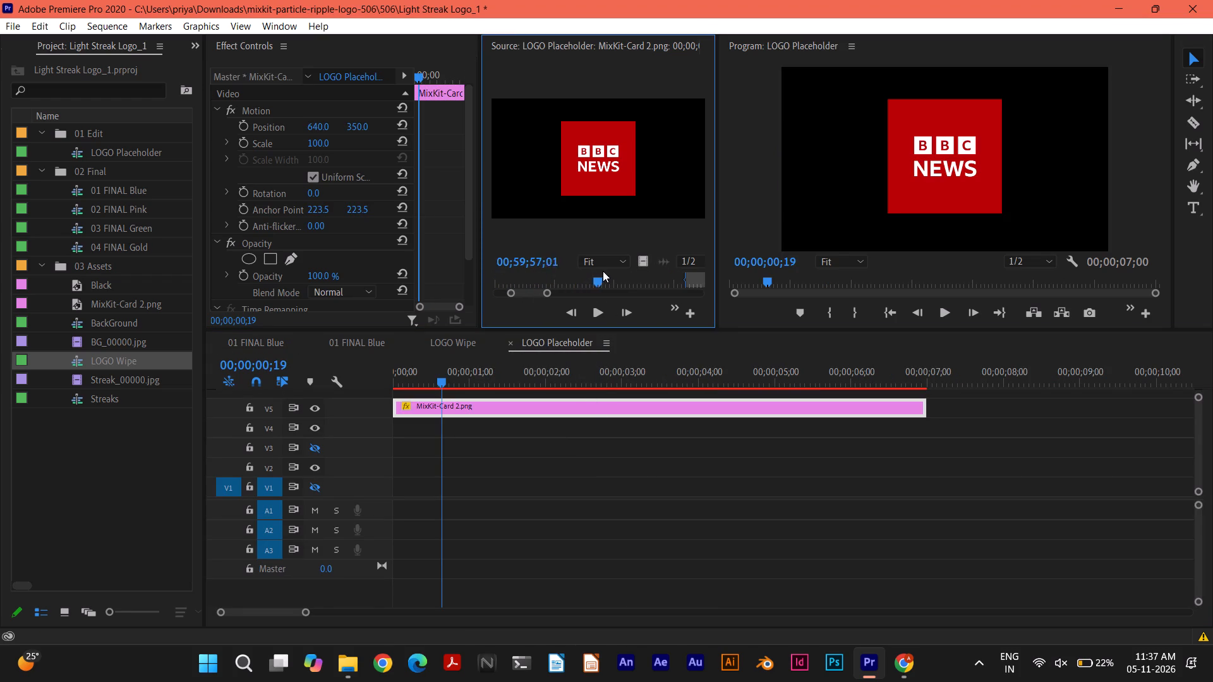
pyautogui.moveTo(603, 271); pyautogui.dragTo(716, 261)
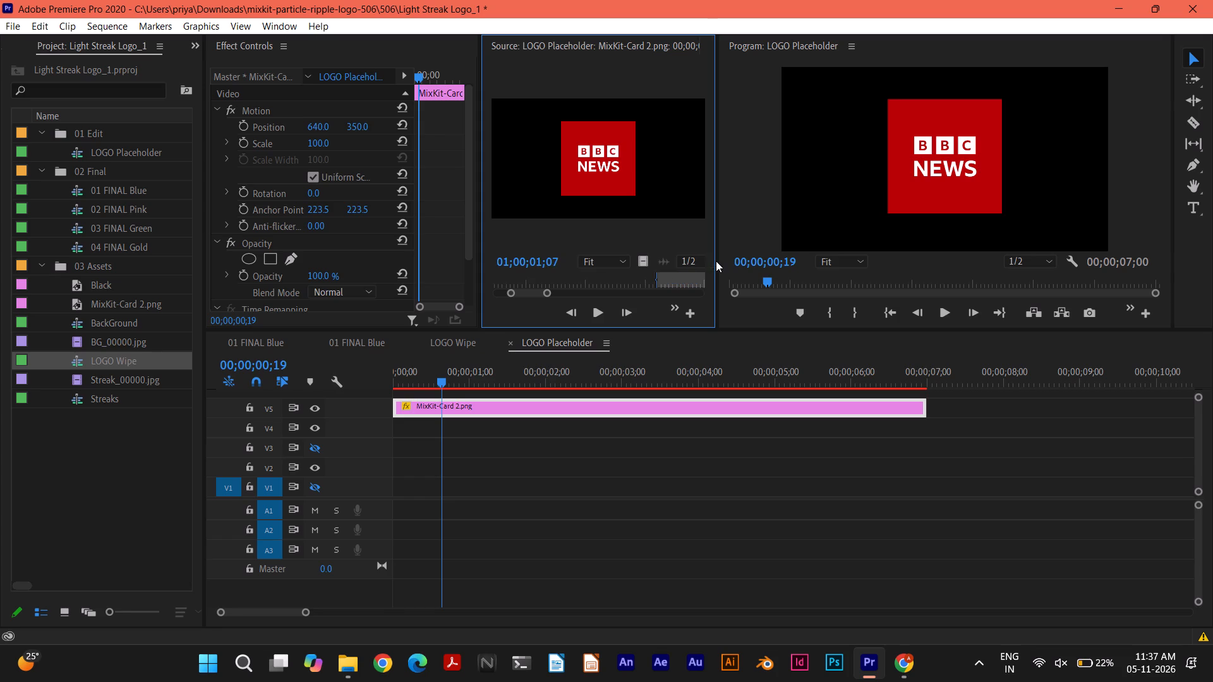
pyautogui.moveTo(716, 261); pyautogui.dragTo(635, 269)
pyautogui.doubleClick(643, 280)
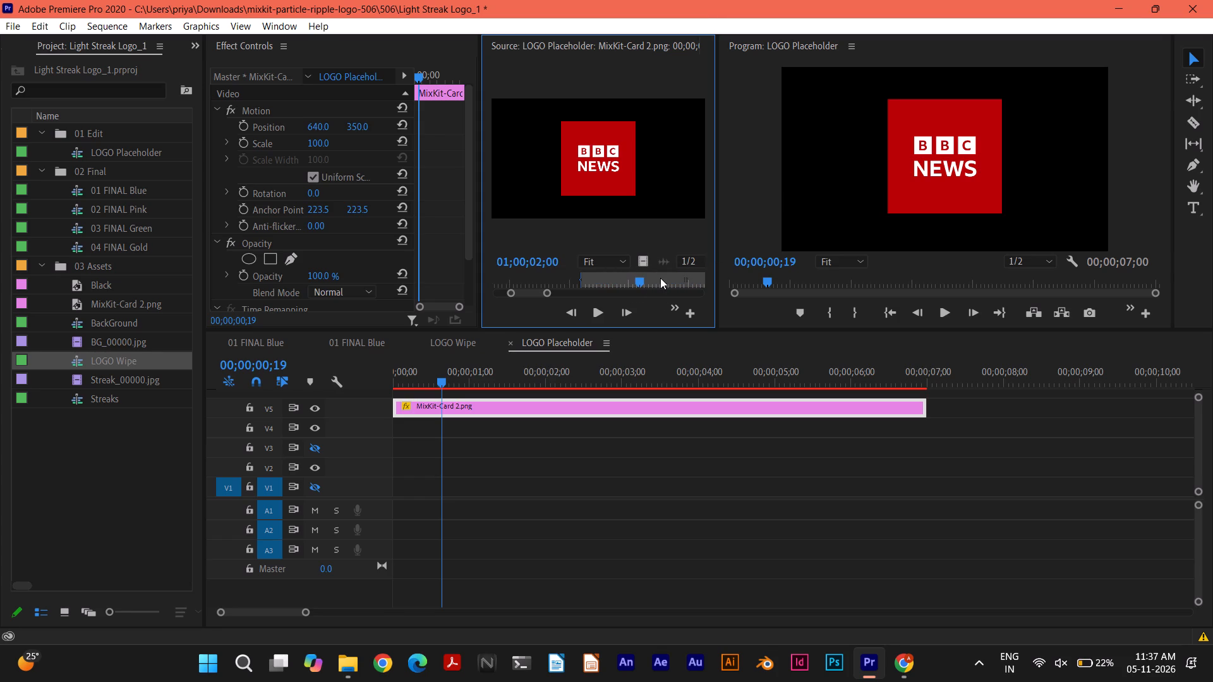
pyautogui.doubleClick(660, 278)
# Play the LOGO Placeholder sequence from its start for a moment, then stop playback.
pyautogui.moveTo(765, 277); pyautogui.dragTo(726, 277)
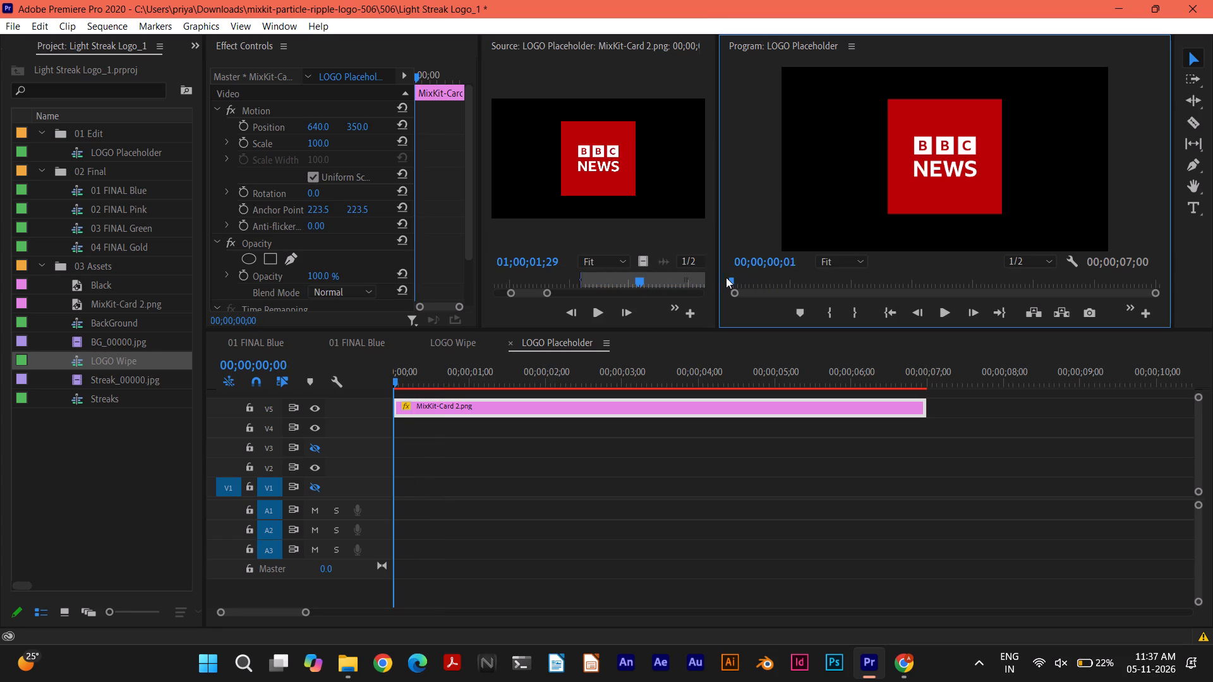
pyautogui.moveTo(726, 277); pyautogui.dragTo(722, 277)
pyautogui.click(948, 308)
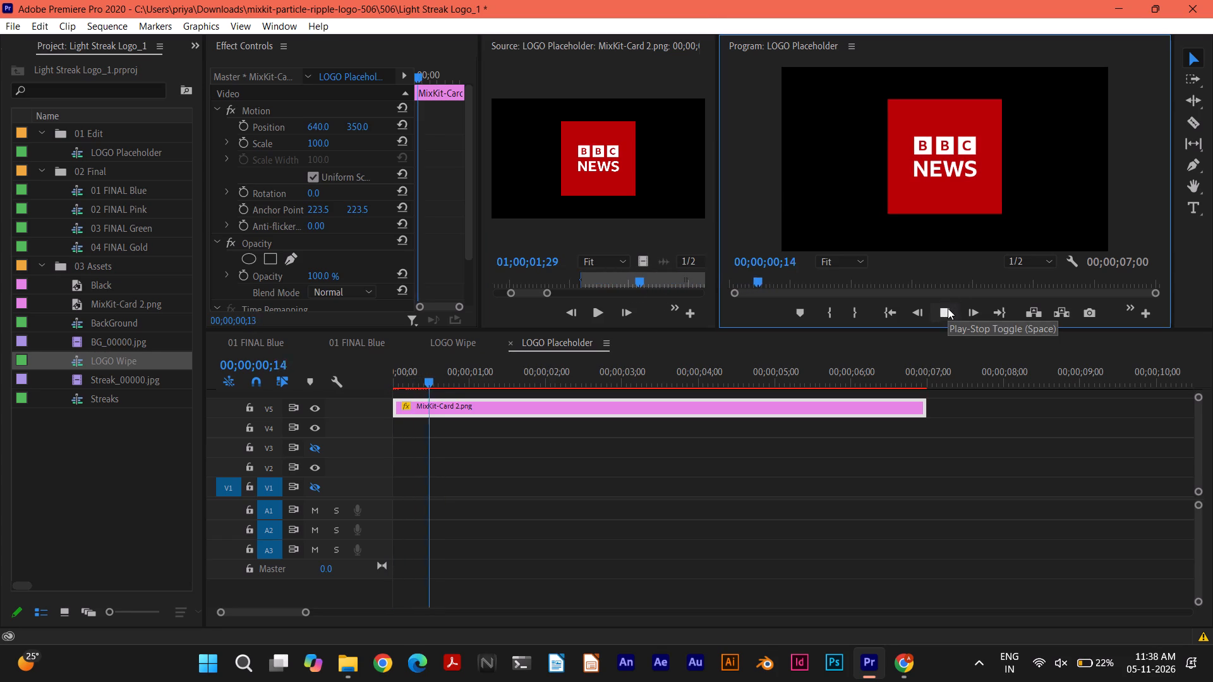
pyautogui.click(948, 308)
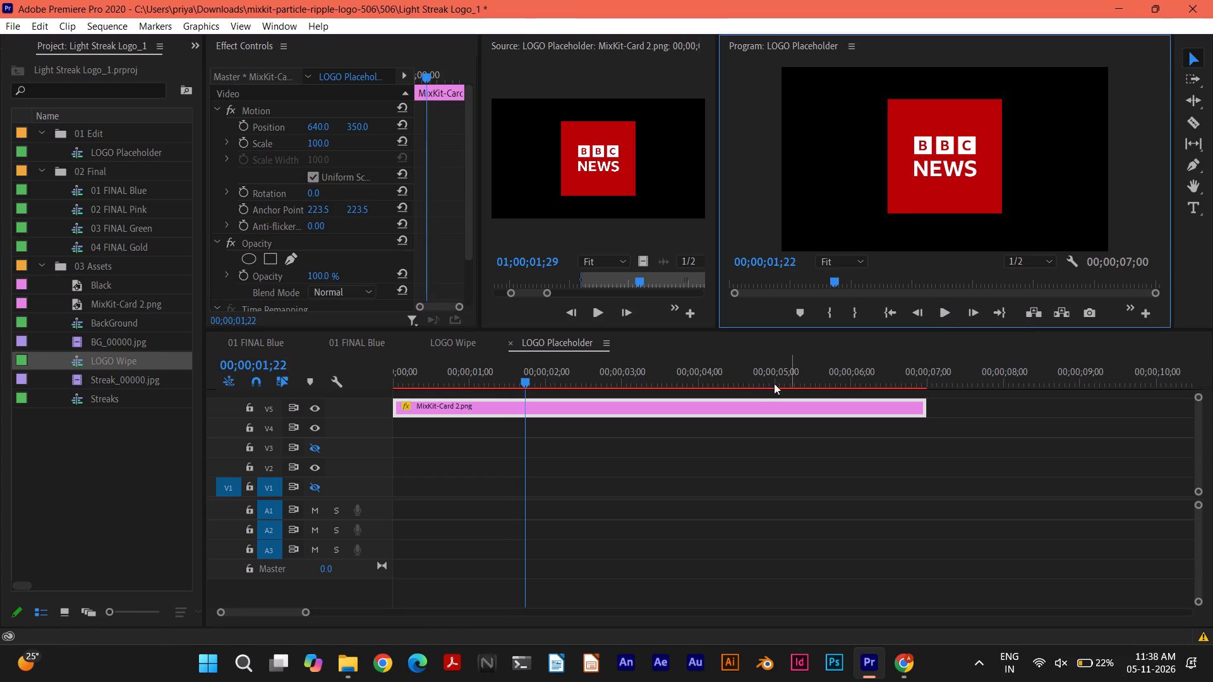
# Render the LOGO Placeholder sequence preview and stop the playback that follows.
pyautogui.click(713, 406)
pyautogui.press('Return')
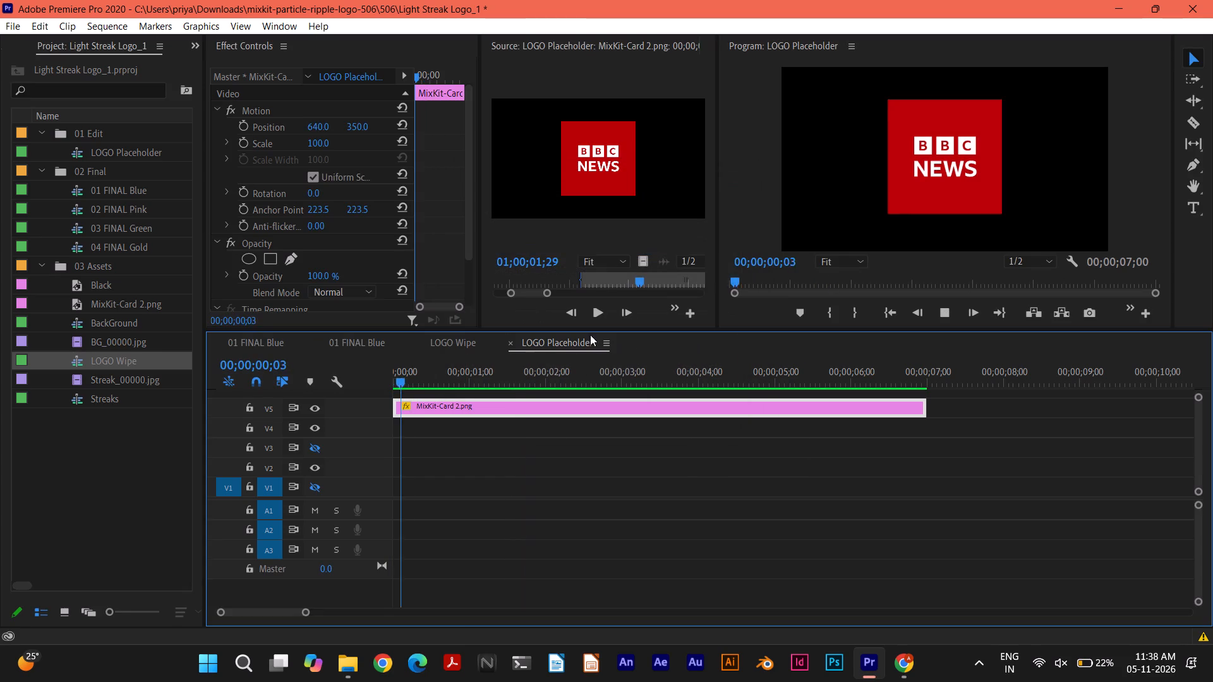
pyautogui.click(454, 382)
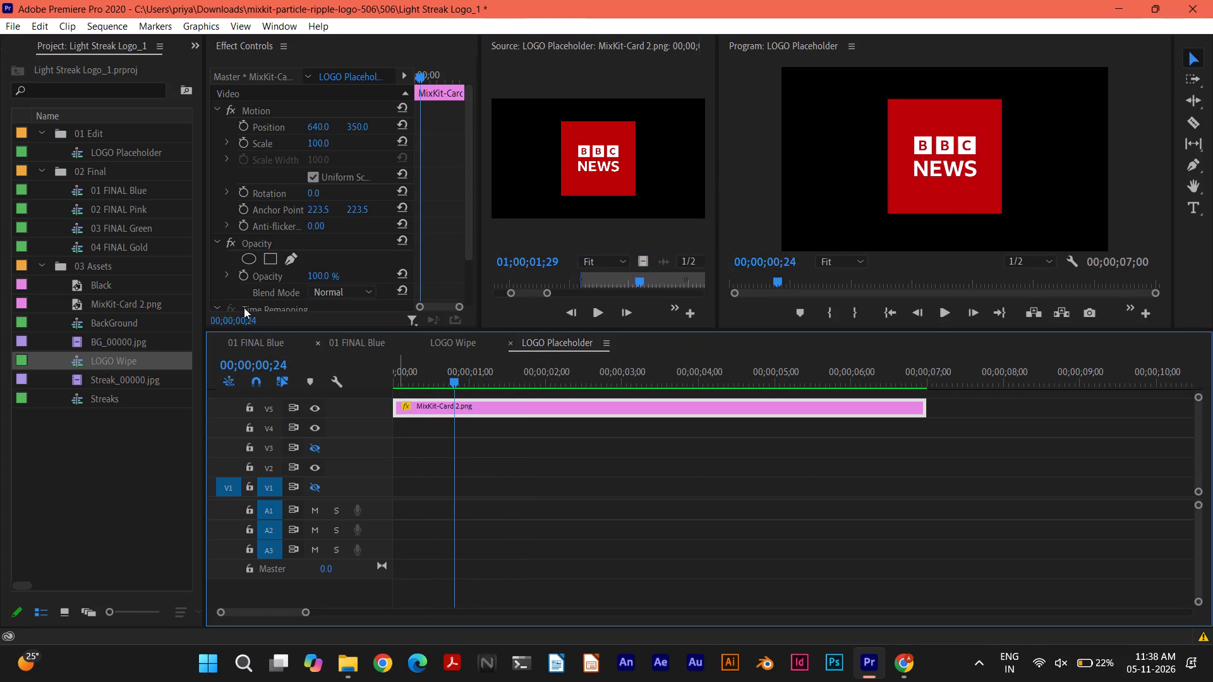
# Scrub back and forth through 01 FINAL Blue to check the logo animation over the Streaks and BackGround layers.
pyautogui.click(262, 340)
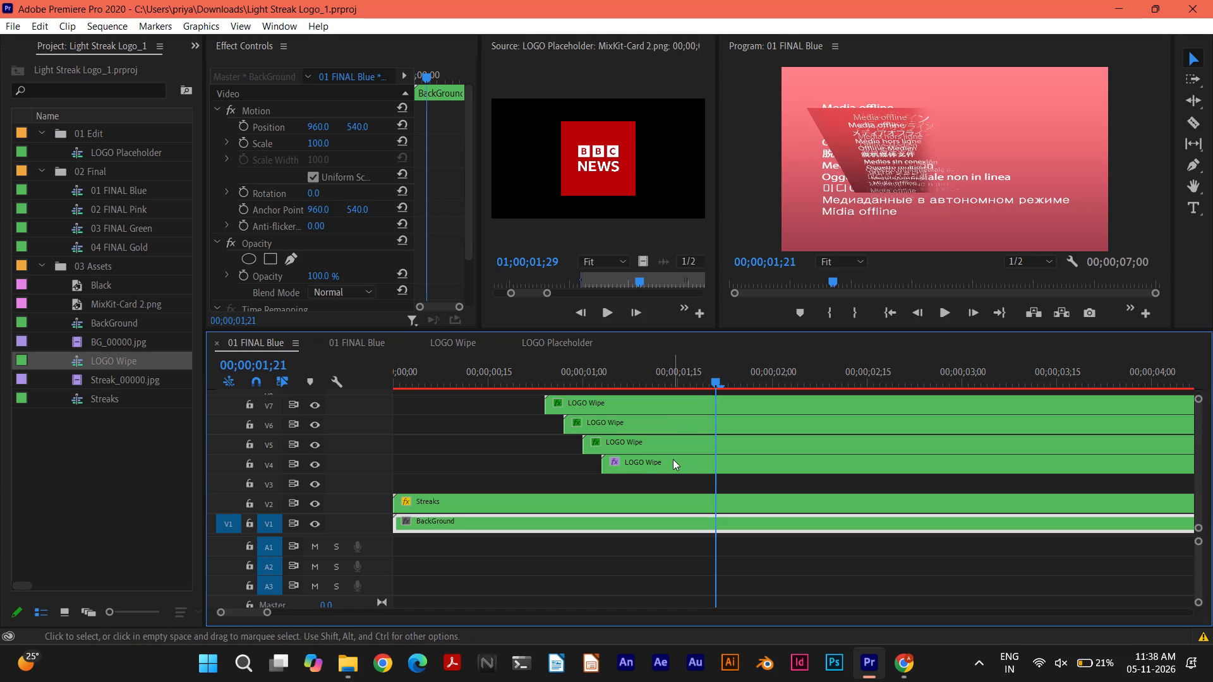
pyautogui.moveTo(714, 380); pyautogui.dragTo(274, 381)
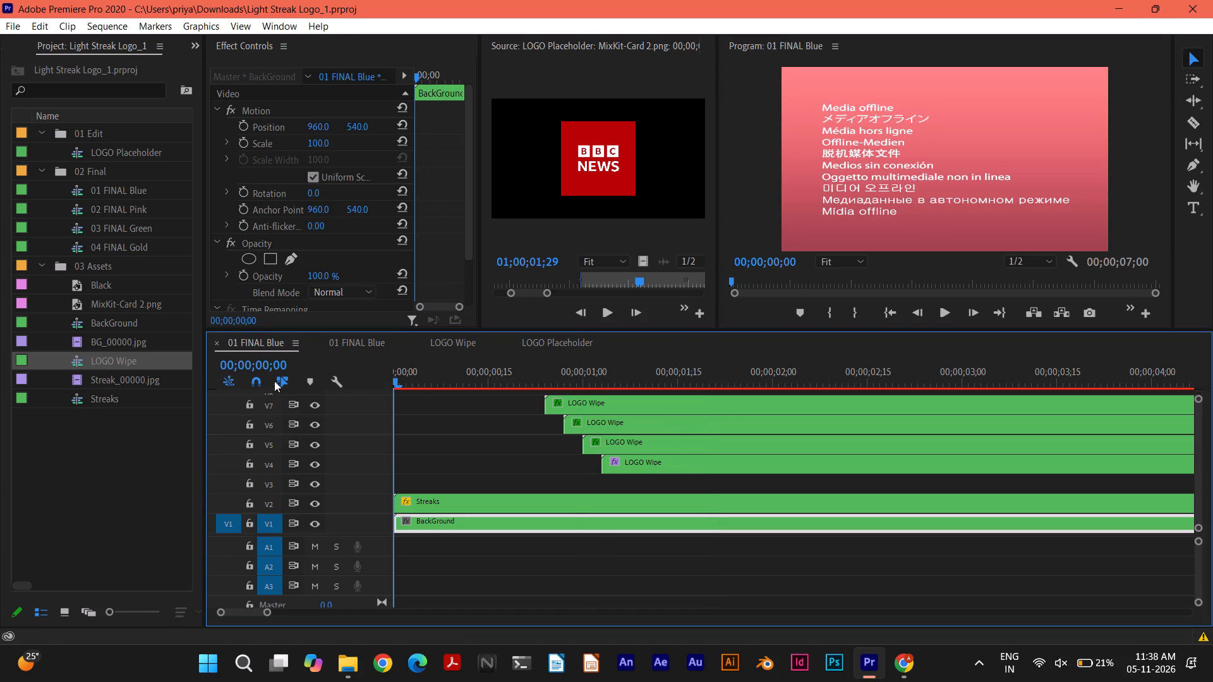
pyautogui.moveTo(274, 381); pyautogui.dragTo(691, 385)
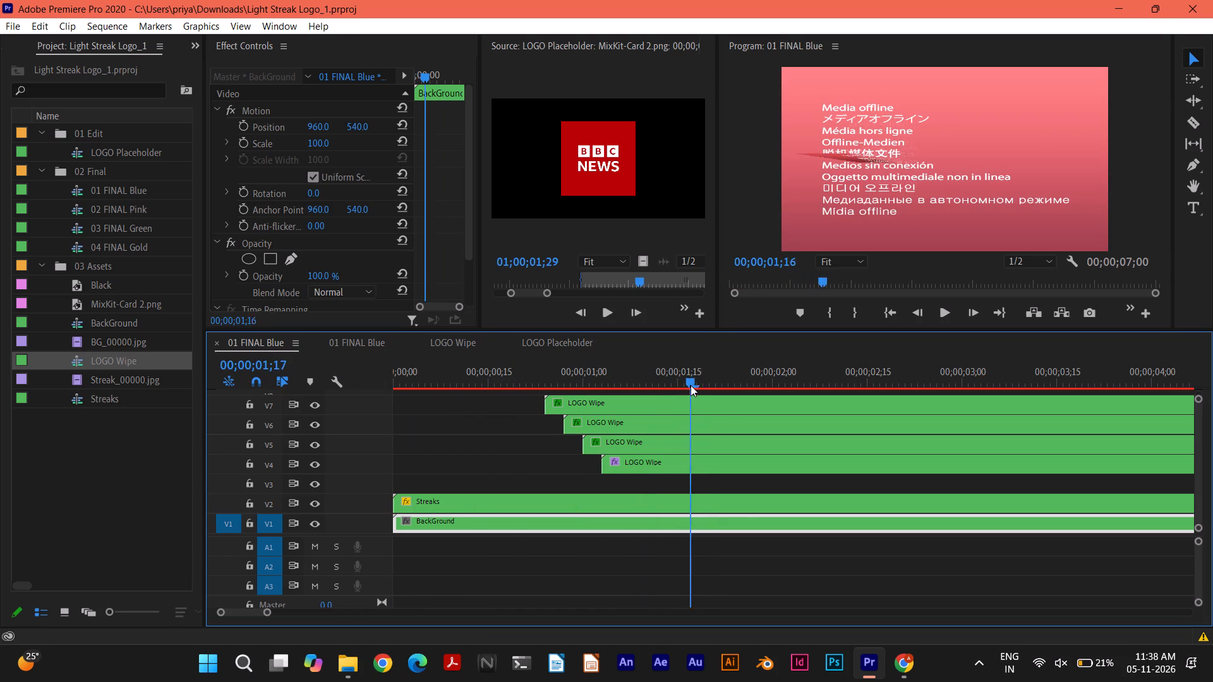
pyautogui.moveTo(691, 385); pyautogui.dragTo(948, 380)
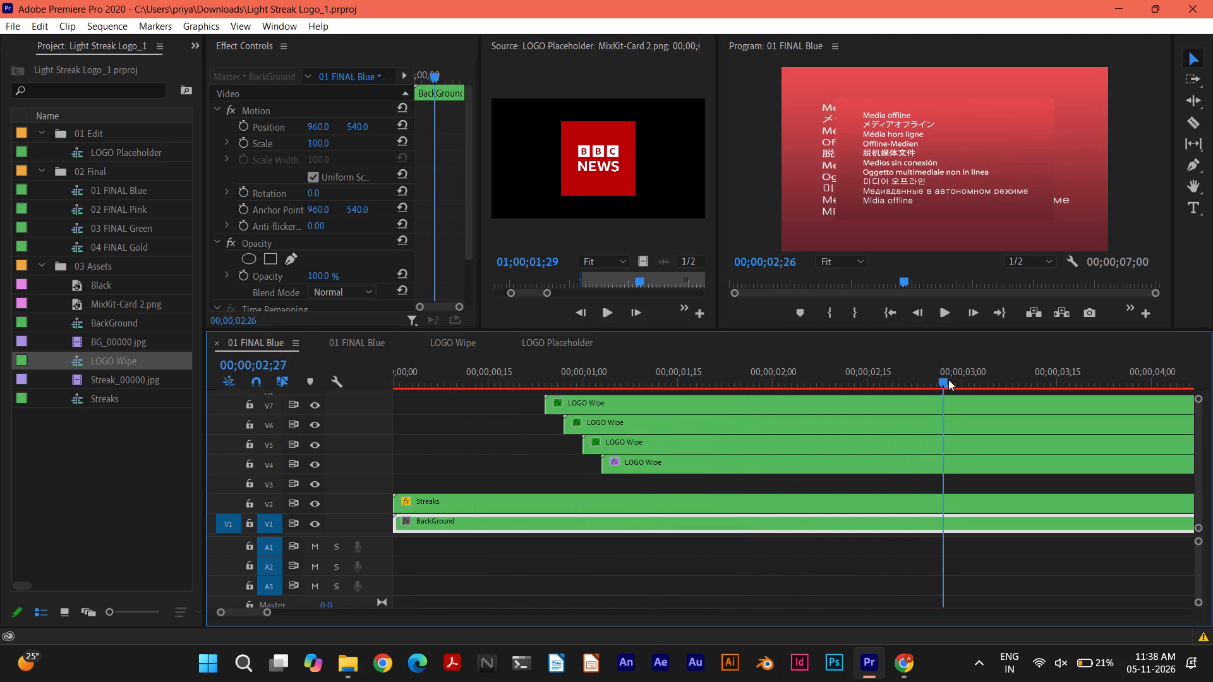
pyautogui.moveTo(948, 380); pyautogui.dragTo(1205, 379)
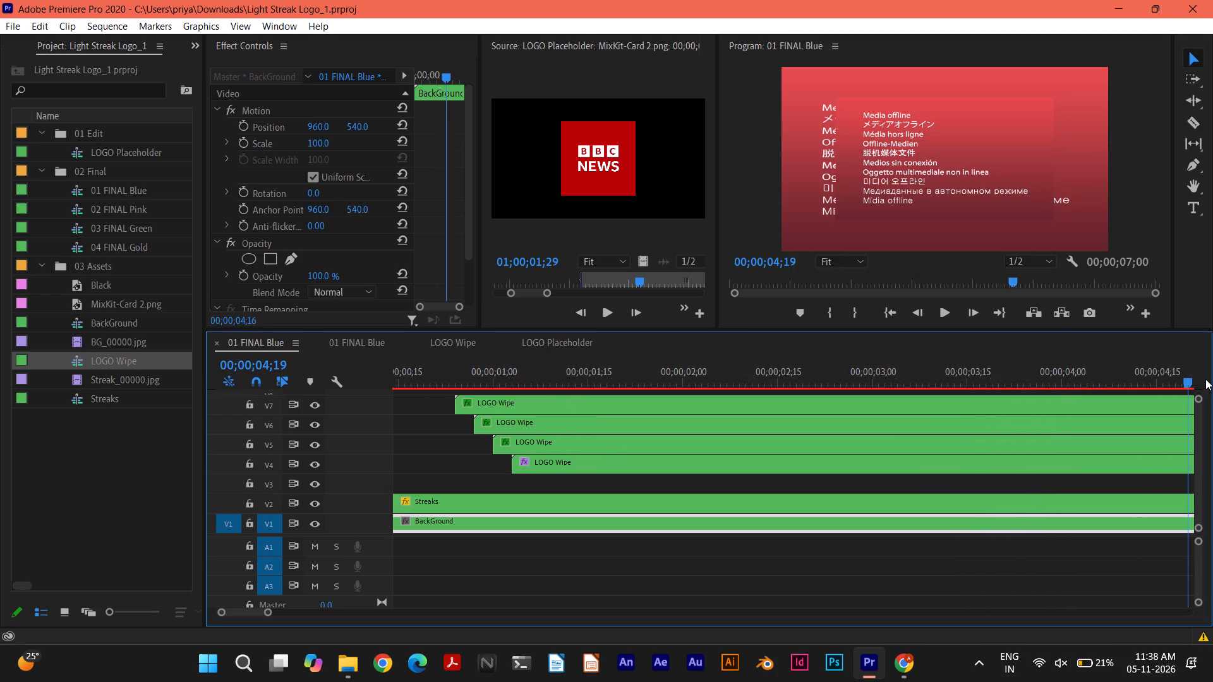
pyautogui.moveTo(1205, 379); pyautogui.dragTo(540, 369)
# Open the LOGO Wipe sequence nested on V5 of 01 FINAL Blue, and the LOGO Placeholder sequence nested inside it.
pyautogui.click(553, 471)
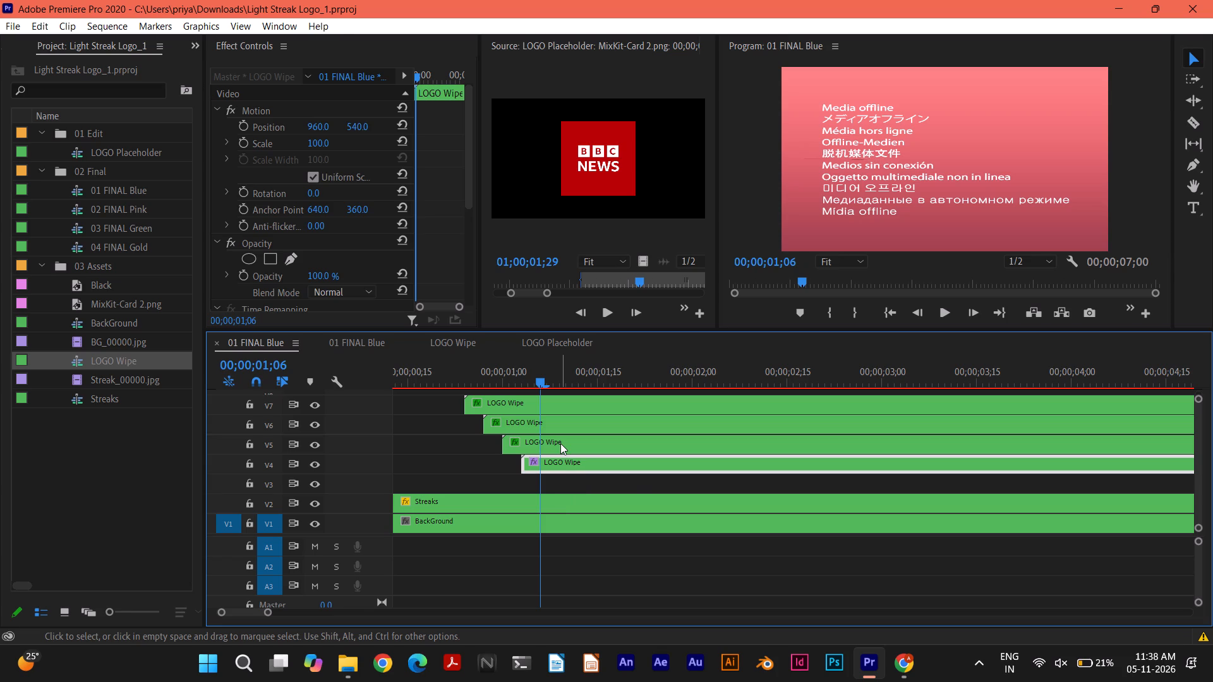
pyautogui.click(560, 443)
pyautogui.doubleClick(560, 443)
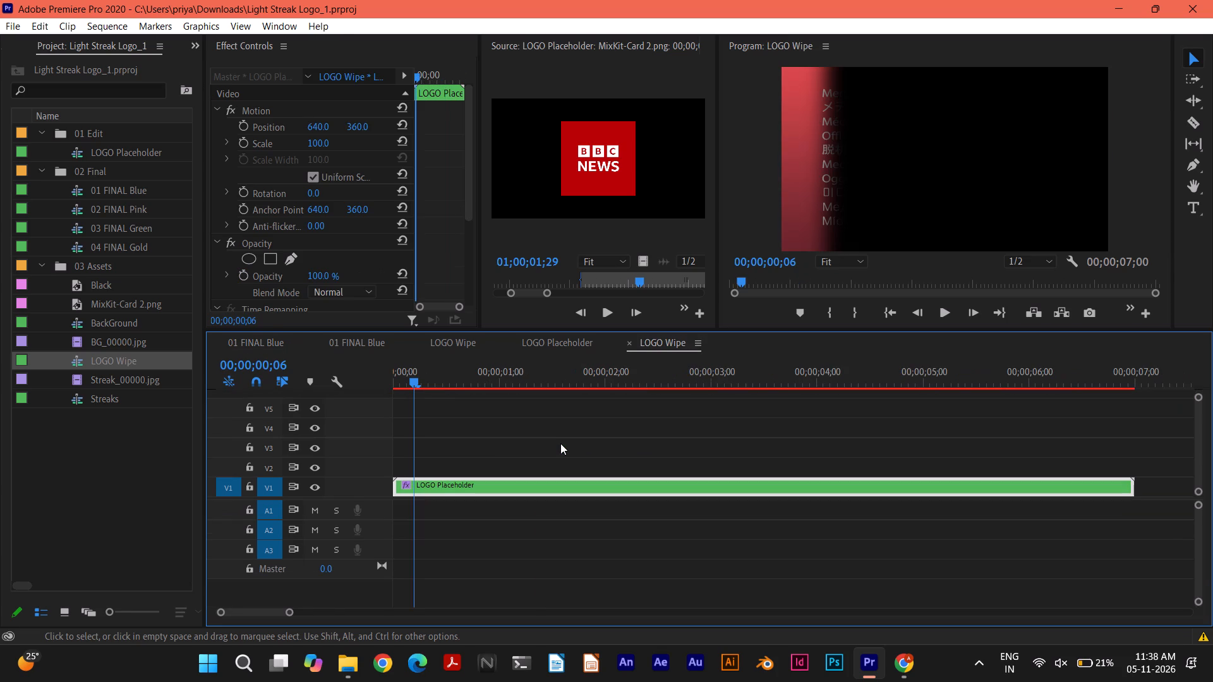
pyautogui.doubleClick(498, 483)
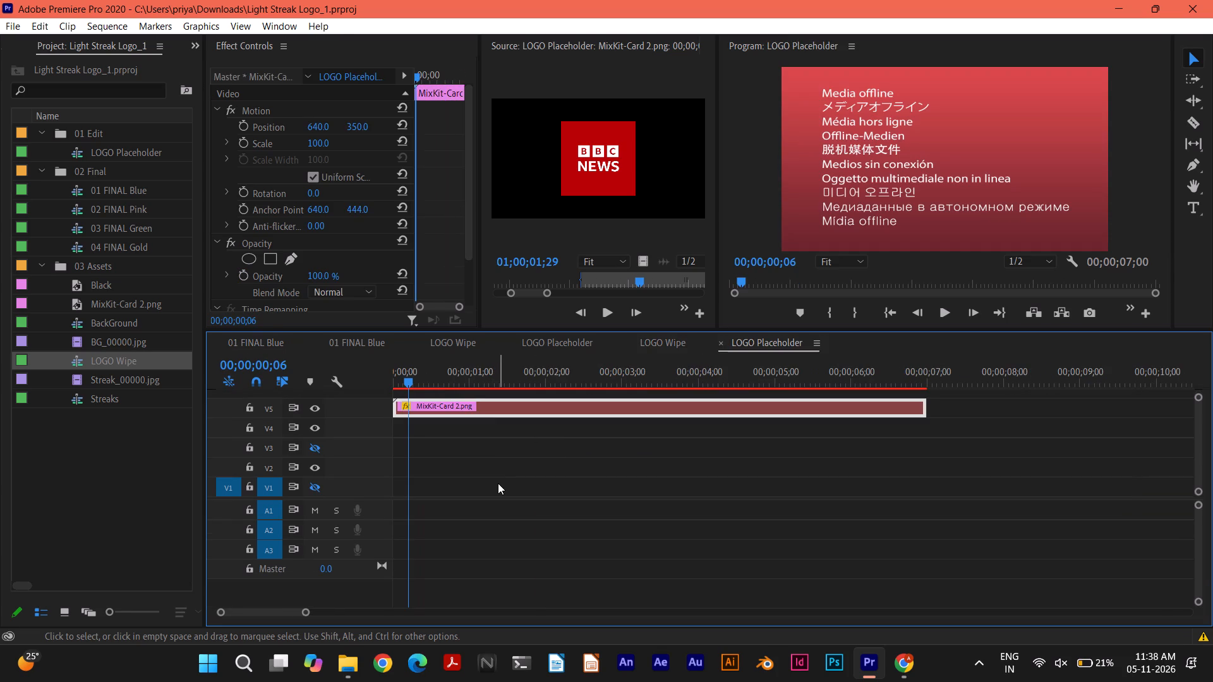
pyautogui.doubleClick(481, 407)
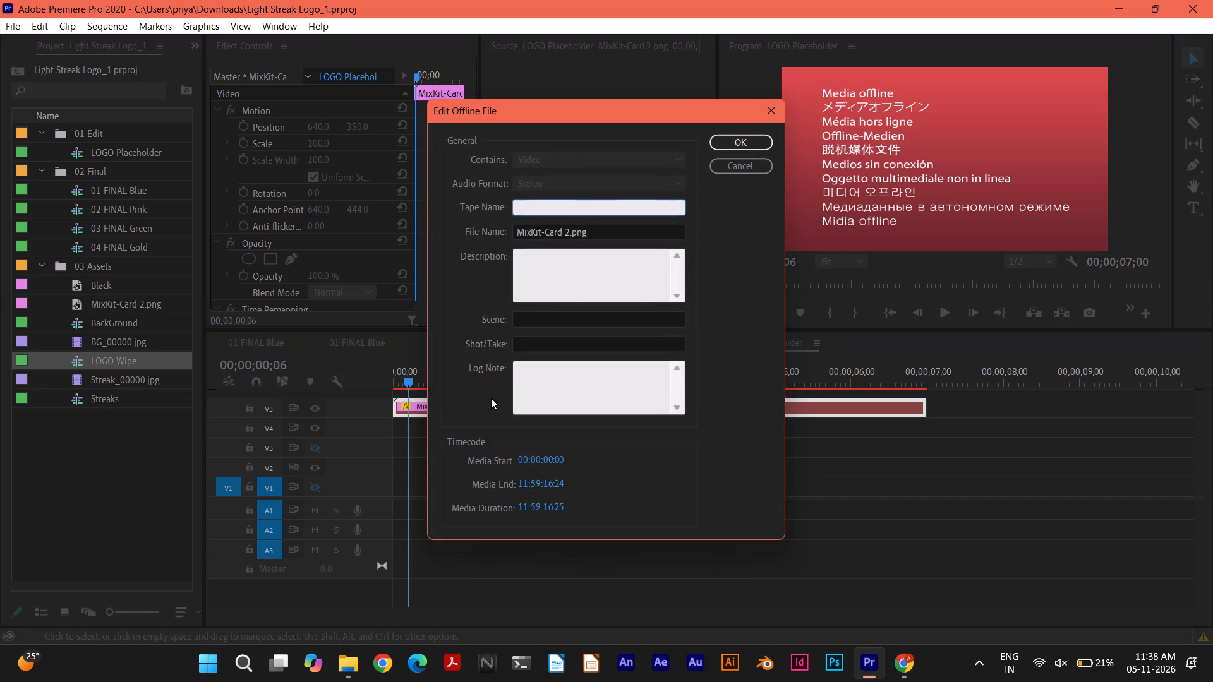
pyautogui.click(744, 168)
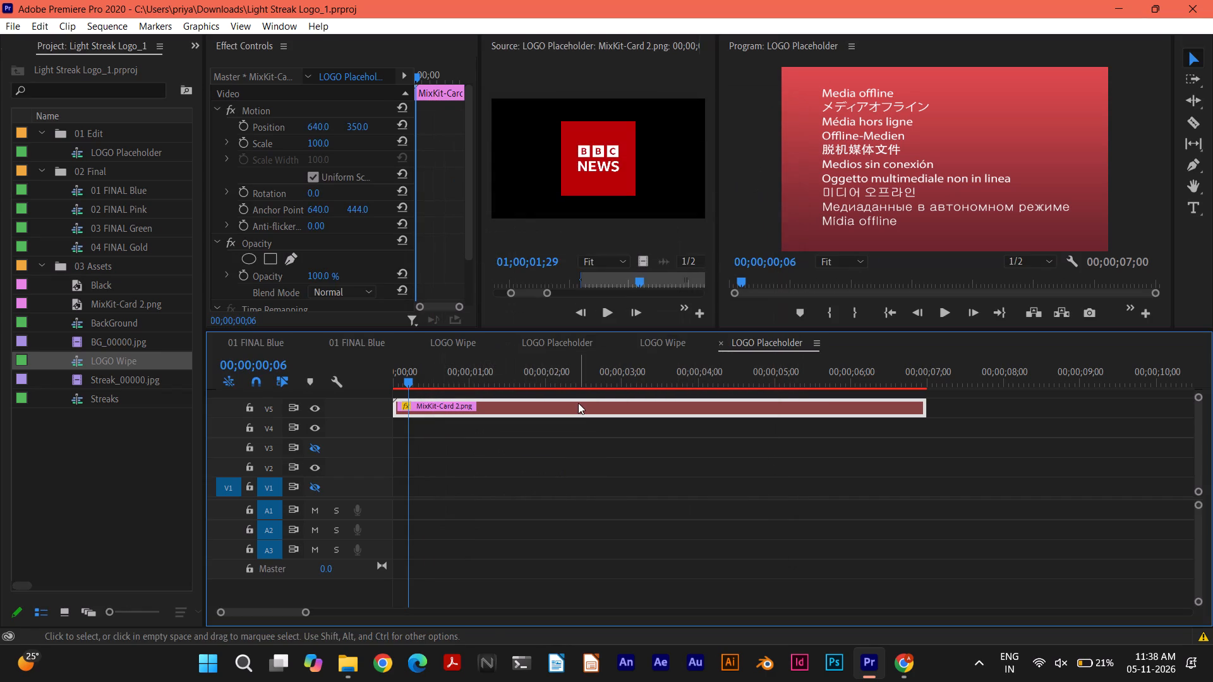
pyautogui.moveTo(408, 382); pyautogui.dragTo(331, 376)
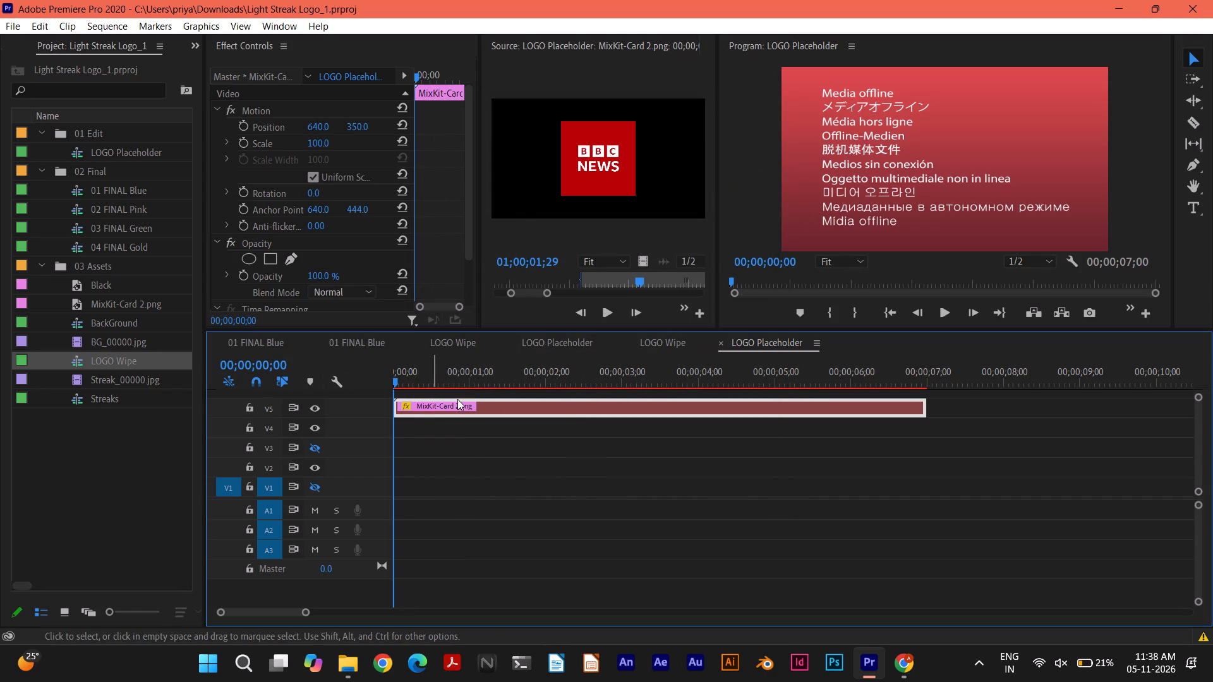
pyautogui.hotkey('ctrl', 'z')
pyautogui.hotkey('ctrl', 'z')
# Close the two LOGO Placeholder timelines and the offline-media LOGO Wipe timeline, leaving the LOGO Wipe timeline with the BBC News logo open.
pyautogui.click(720, 341)
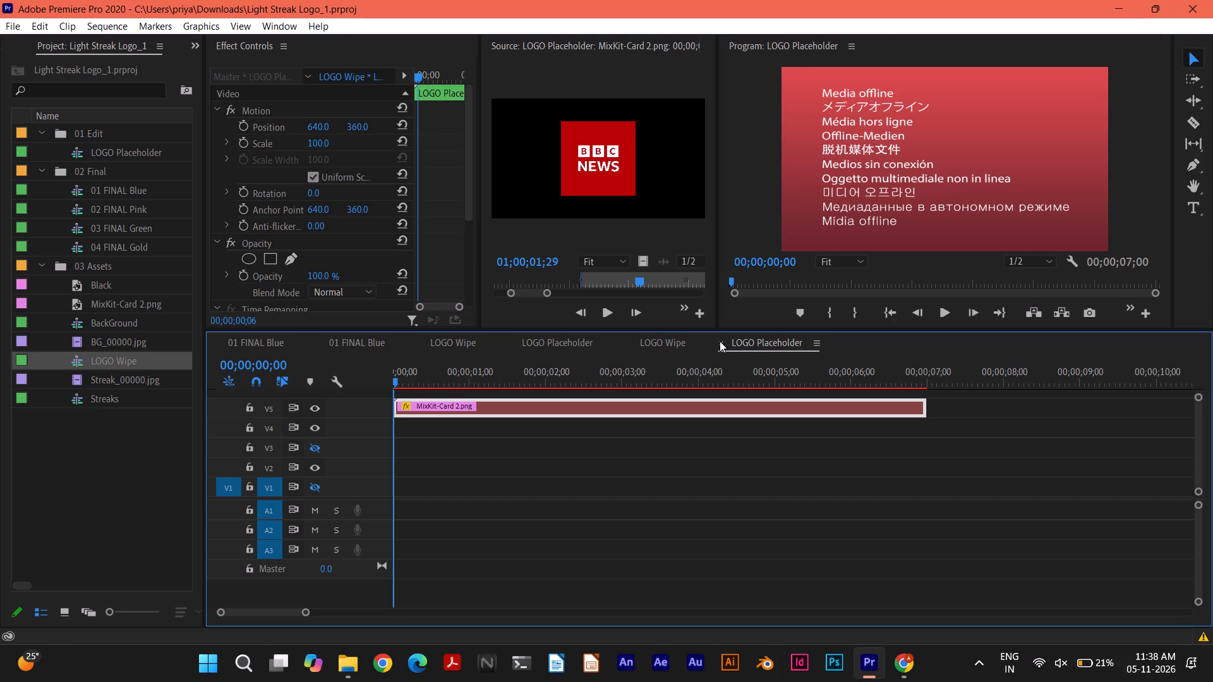
pyautogui.click(629, 340)
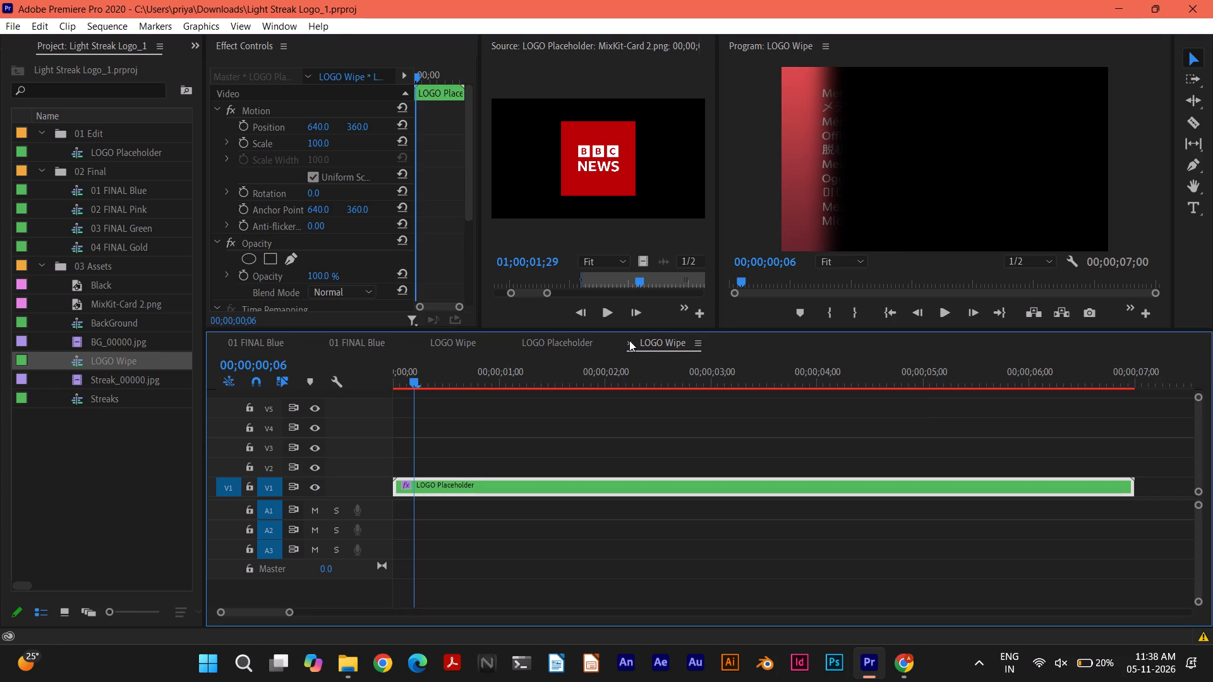
pyautogui.click(449, 345)
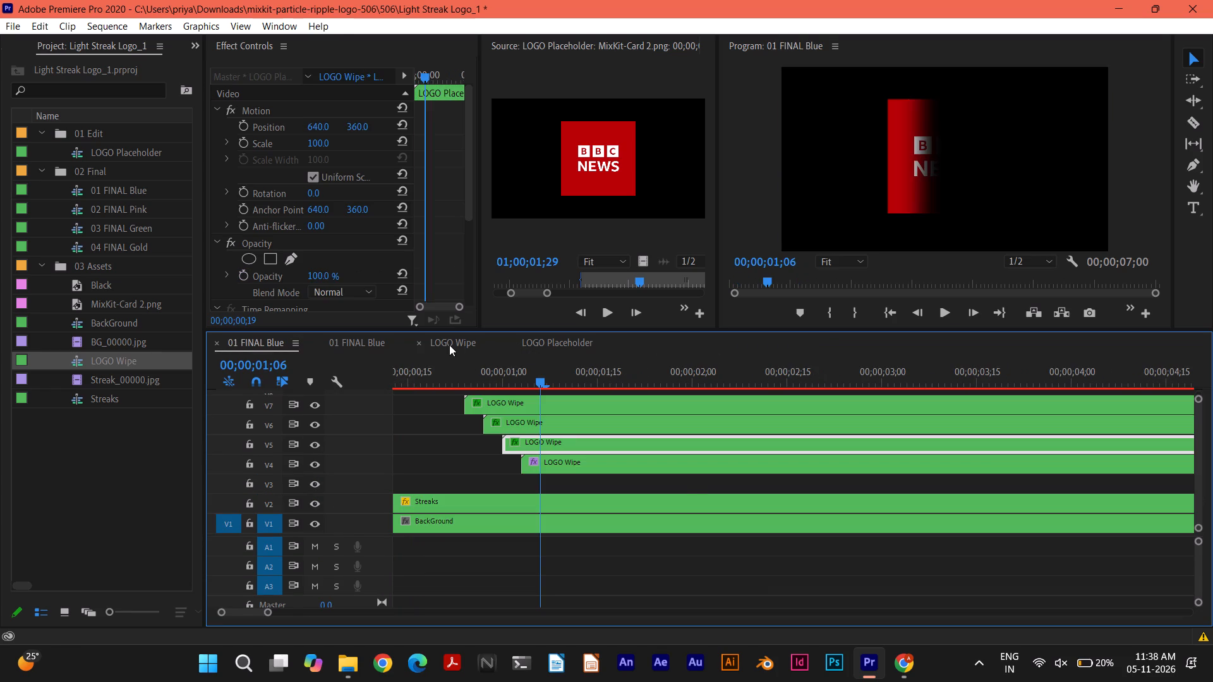
pyautogui.click(258, 342)
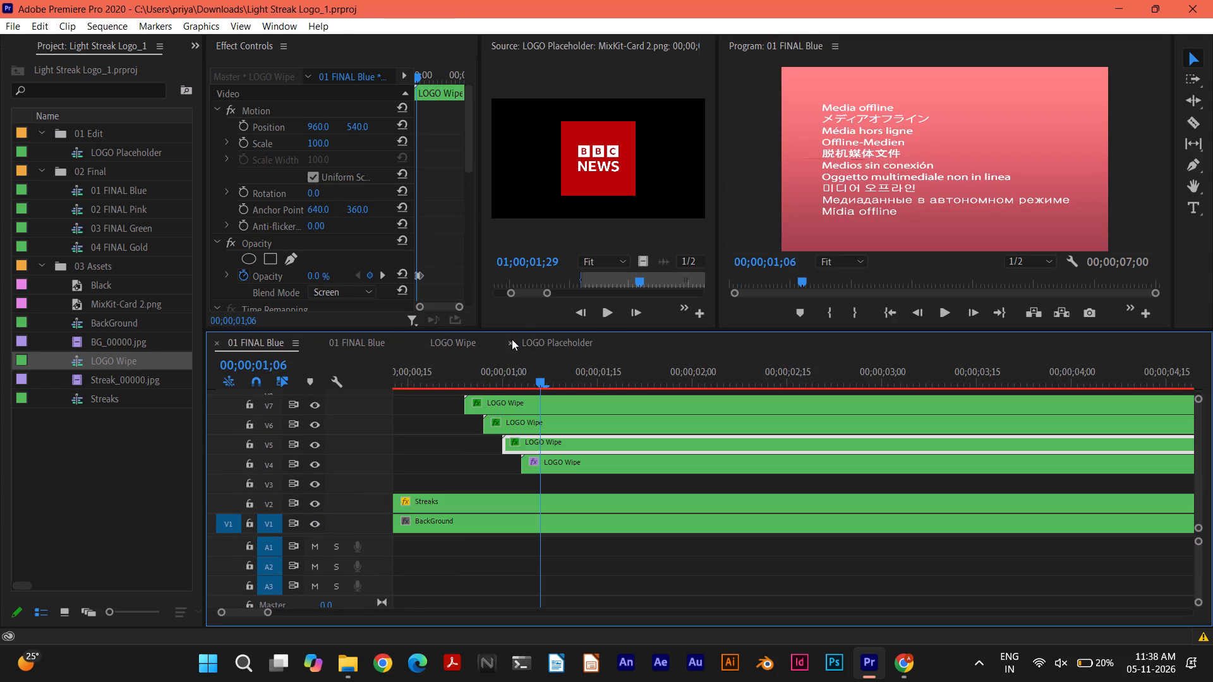
pyautogui.click(511, 340)
pyautogui.click(450, 345)
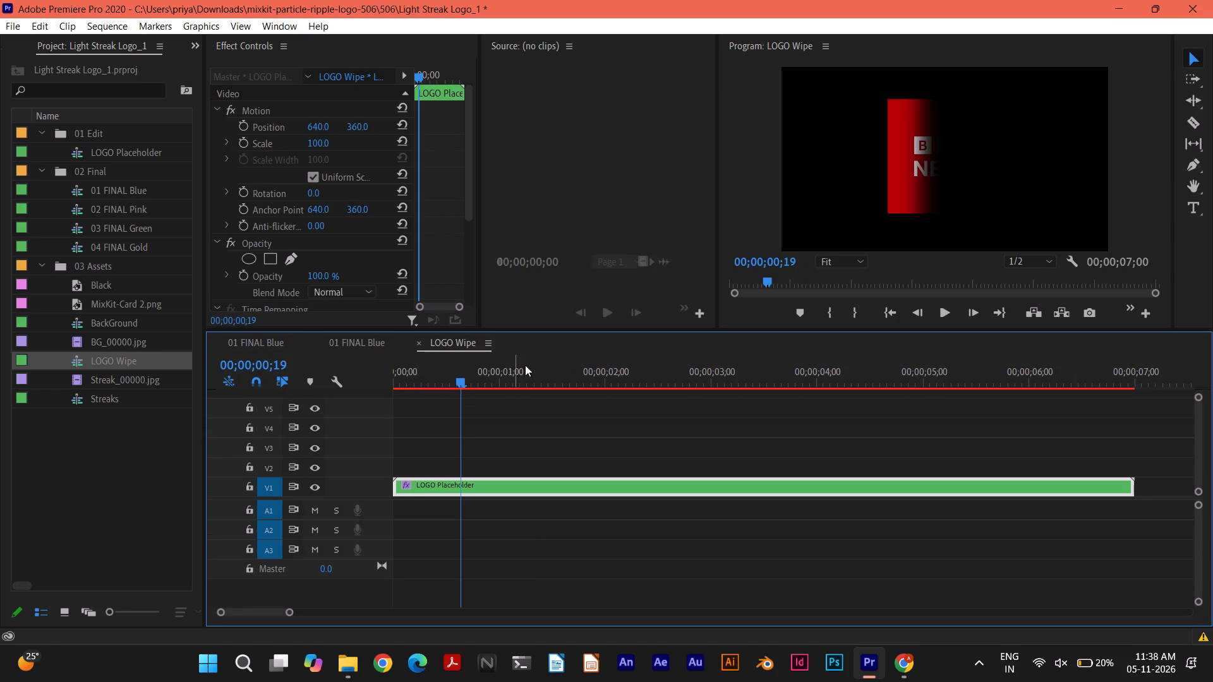
# Return LOGO Wipe to its start and scrub through 01 FINAL Blue to examine its logo animation.
pyautogui.moveTo(459, 380); pyautogui.dragTo(335, 377)
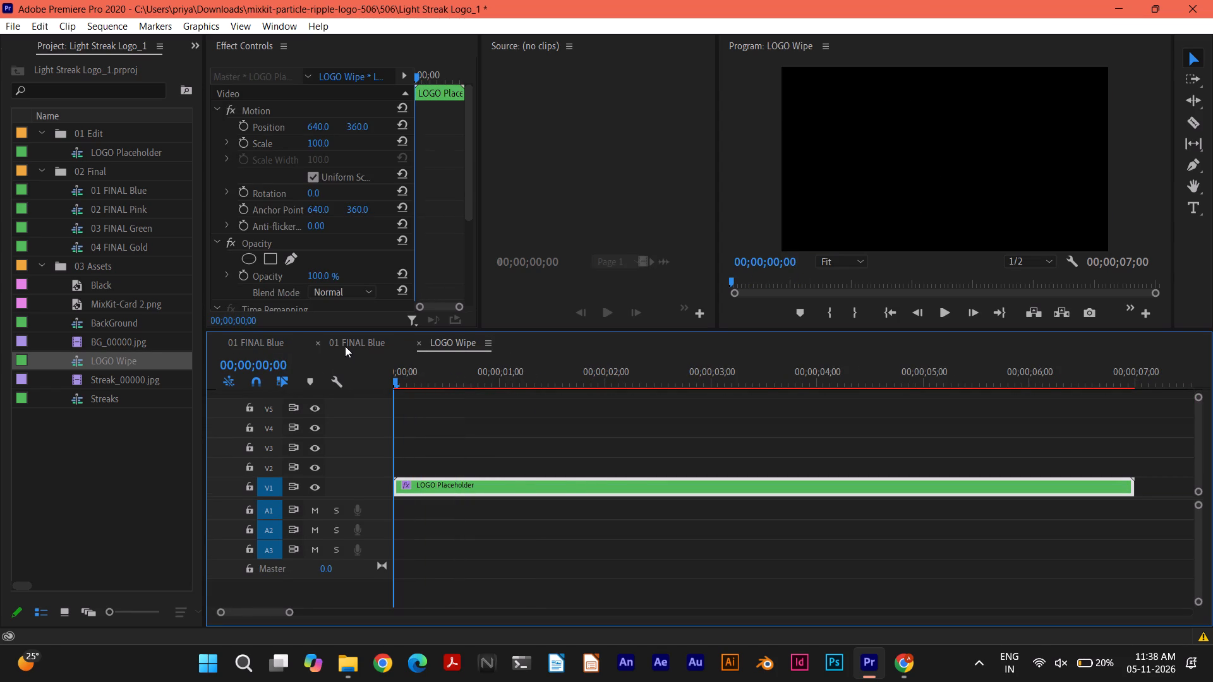
pyautogui.click(345, 345)
pyautogui.click(253, 342)
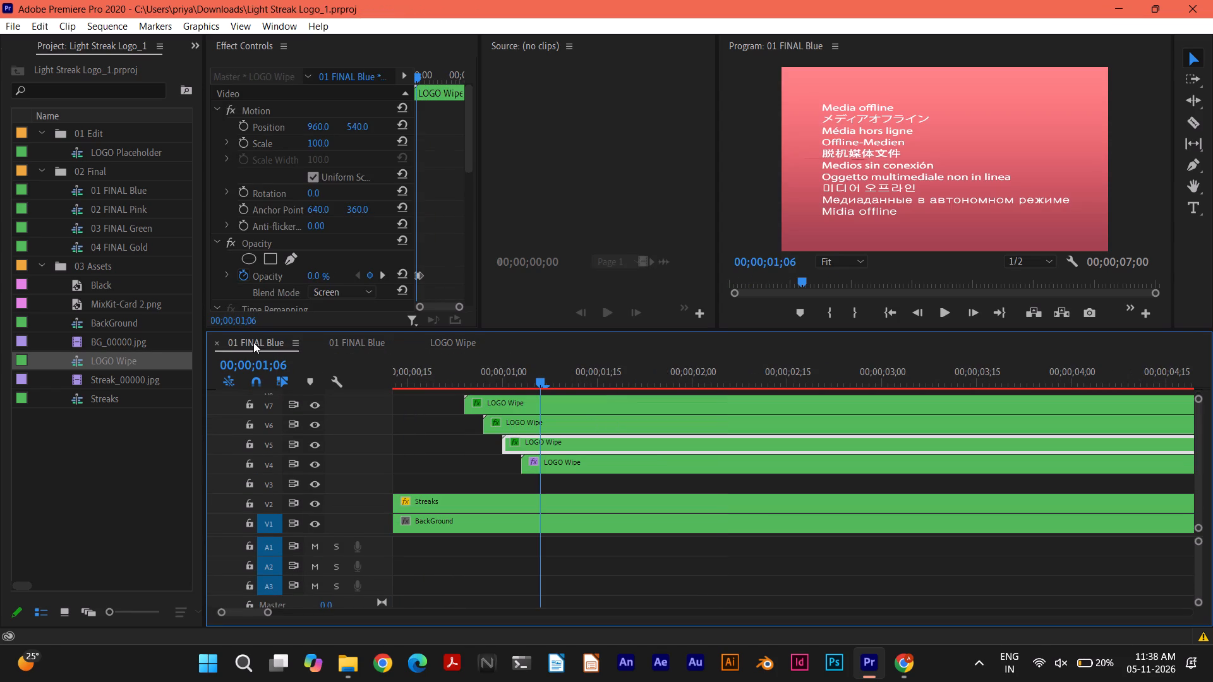
pyautogui.click(445, 441)
pyautogui.click(456, 463)
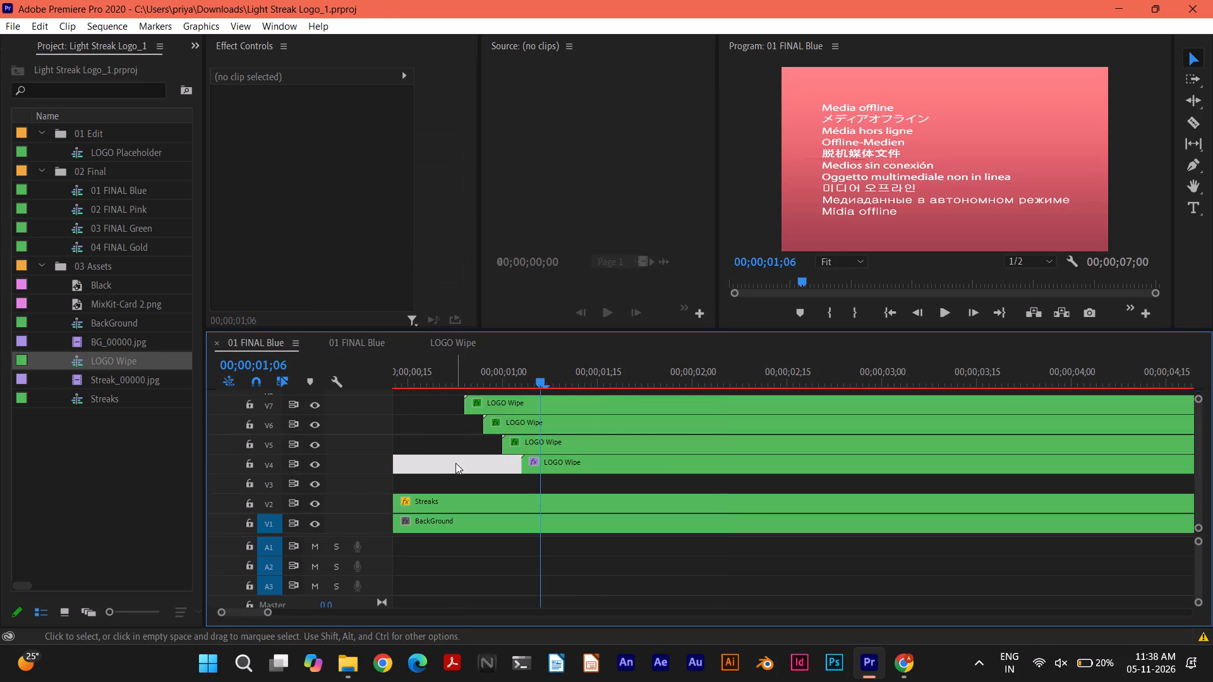
pyautogui.moveTo(541, 385); pyautogui.dragTo(381, 382)
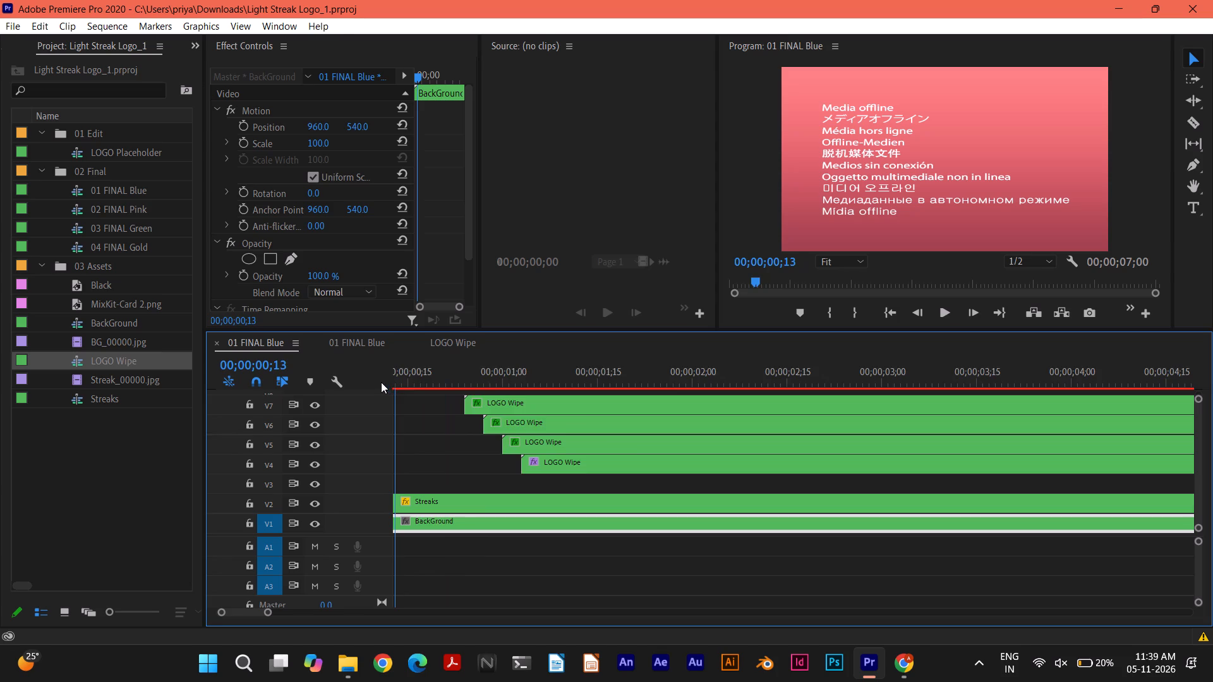
pyautogui.moveTo(381, 382); pyautogui.dragTo(648, 383)
# Scrub back and forth through the start of LOGO Wipe to check how the BBC News logo wipes in.
pyautogui.click(444, 345)
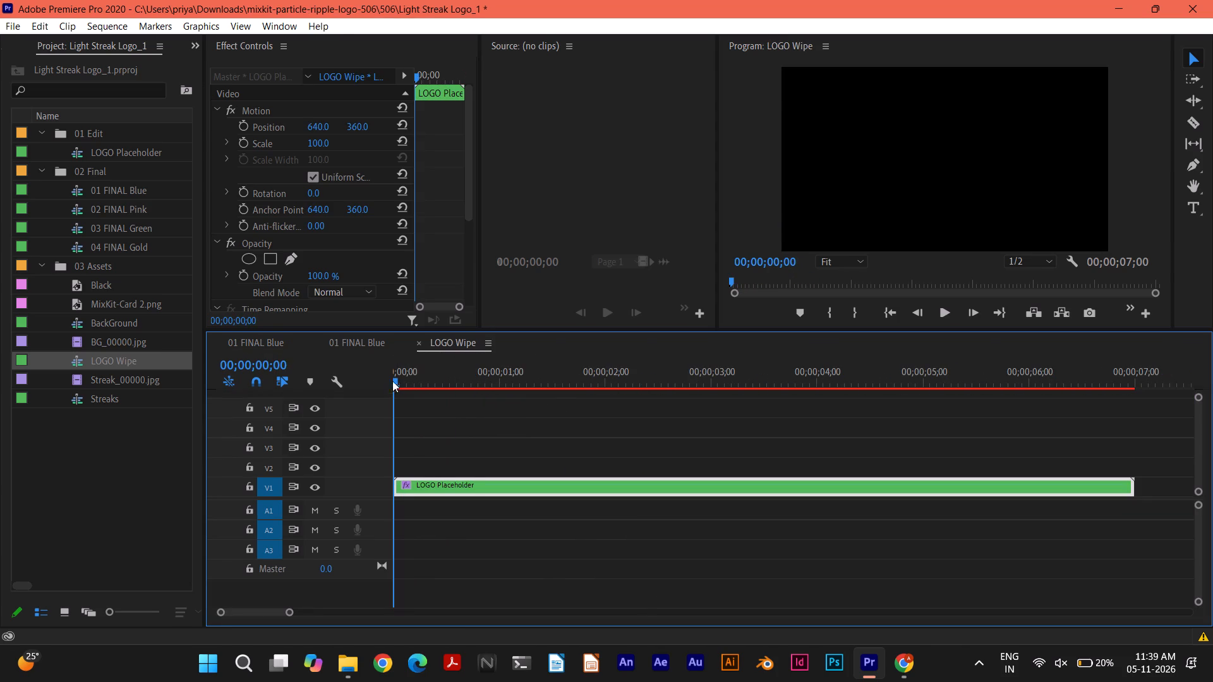
pyautogui.moveTo(394, 378); pyautogui.dragTo(457, 366)
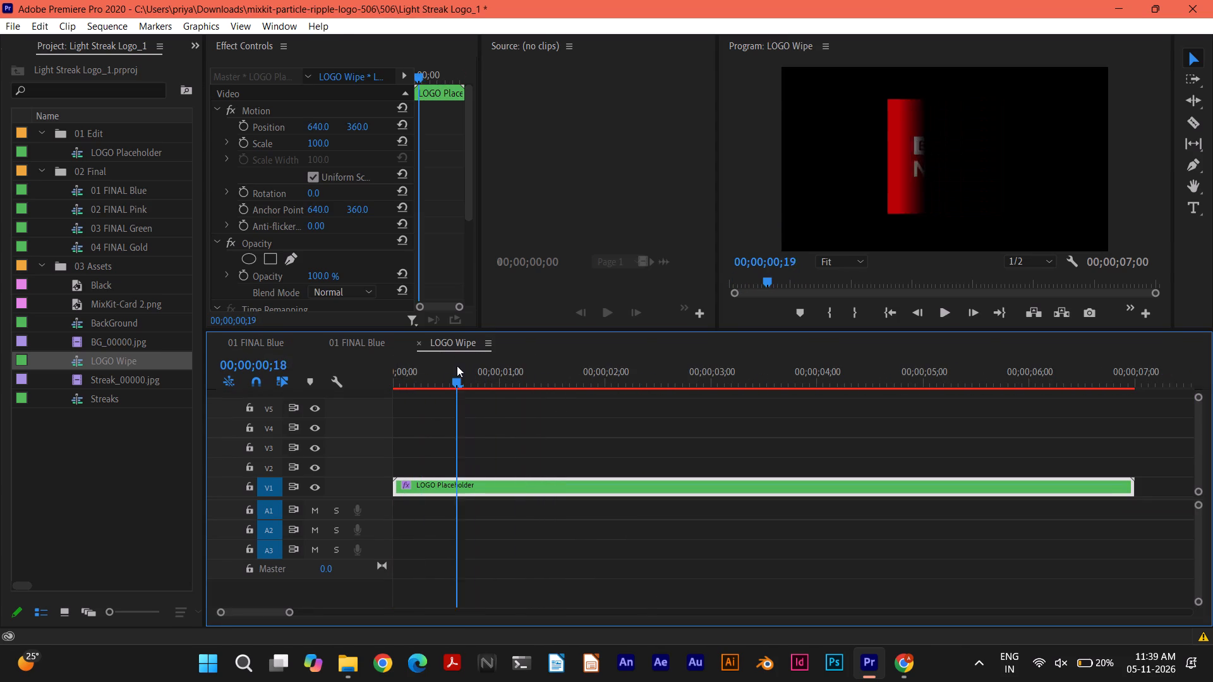
pyautogui.moveTo(457, 366); pyautogui.dragTo(491, 366)
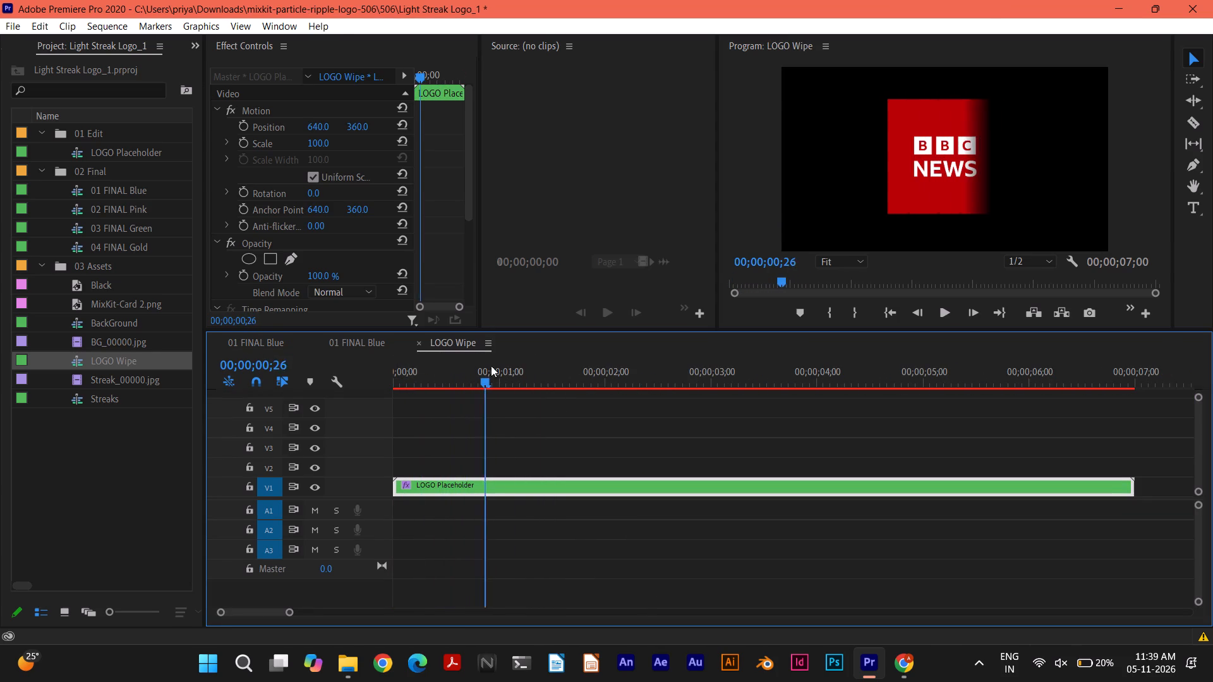
pyautogui.moveTo(491, 366); pyautogui.dragTo(514, 366)
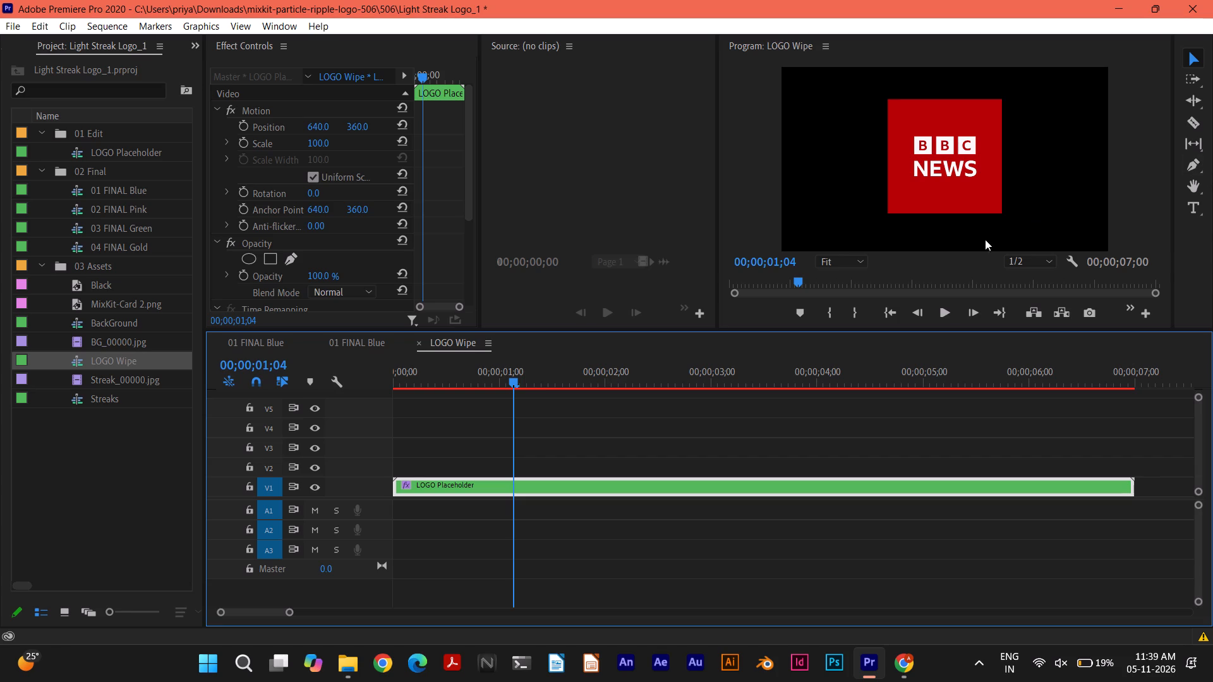
pyautogui.moveTo(516, 380); pyautogui.dragTo(397, 376)
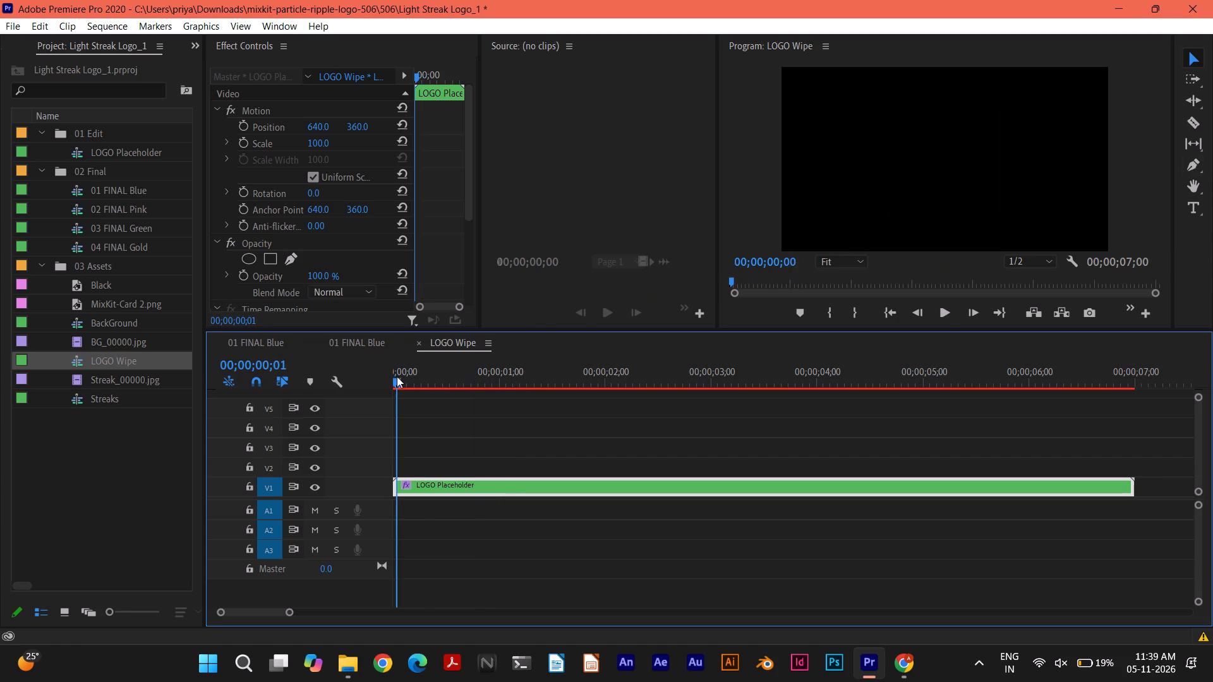
pyautogui.moveTo(397, 376); pyautogui.dragTo(536, 364)
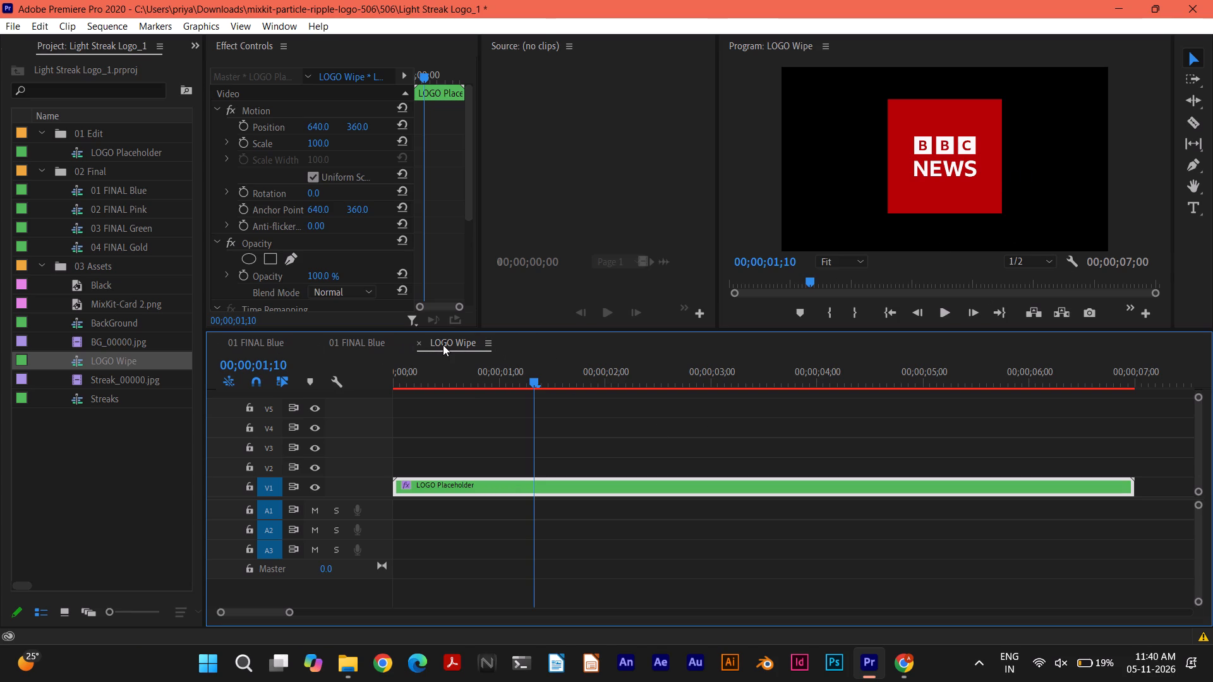
# Scrub through 01 FINAL Blue to about 00;00;02;23 to check the stacked LOGO Wipe layers.
pyautogui.click(272, 339)
pyautogui.moveTo(644, 380); pyautogui.dragTo(617, 382)
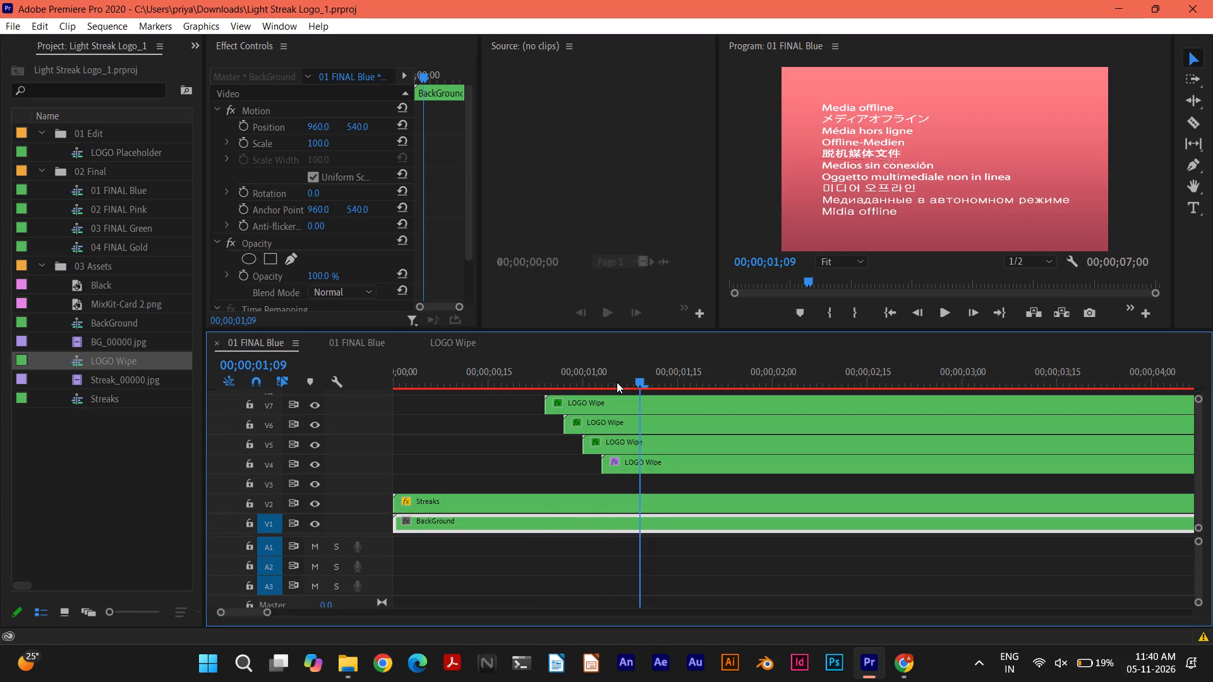
pyautogui.moveTo(617, 382); pyautogui.dragTo(647, 356)
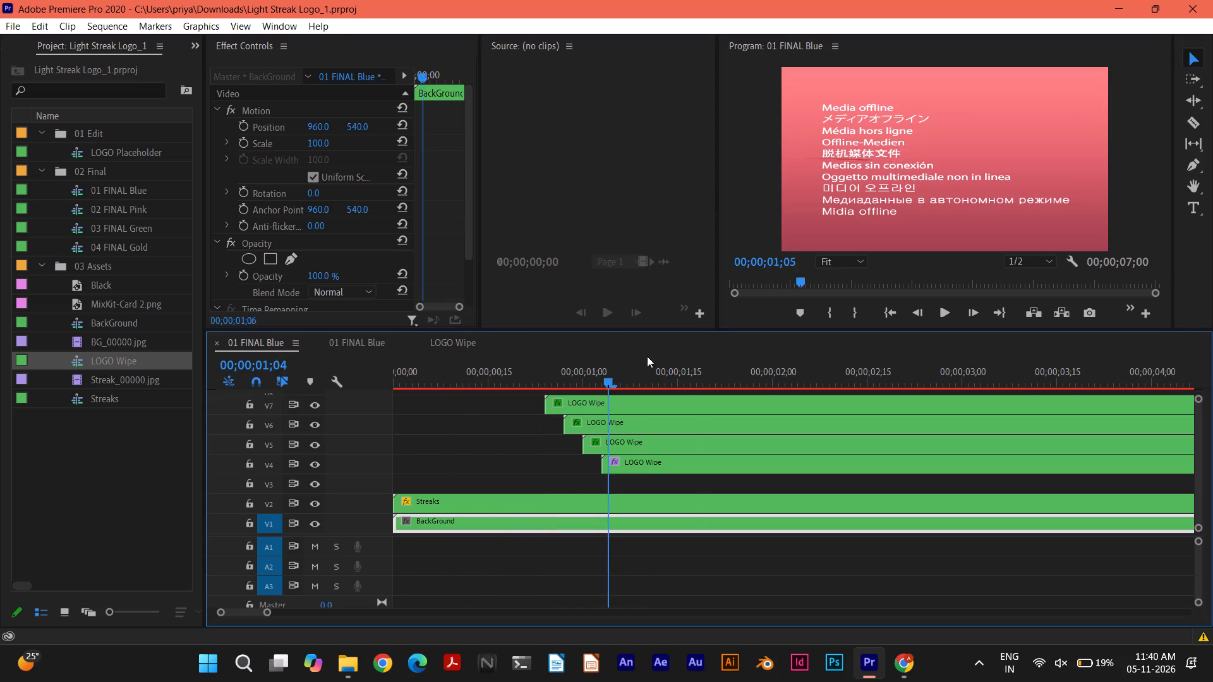
pyautogui.moveTo(647, 356); pyautogui.dragTo(914, 375)
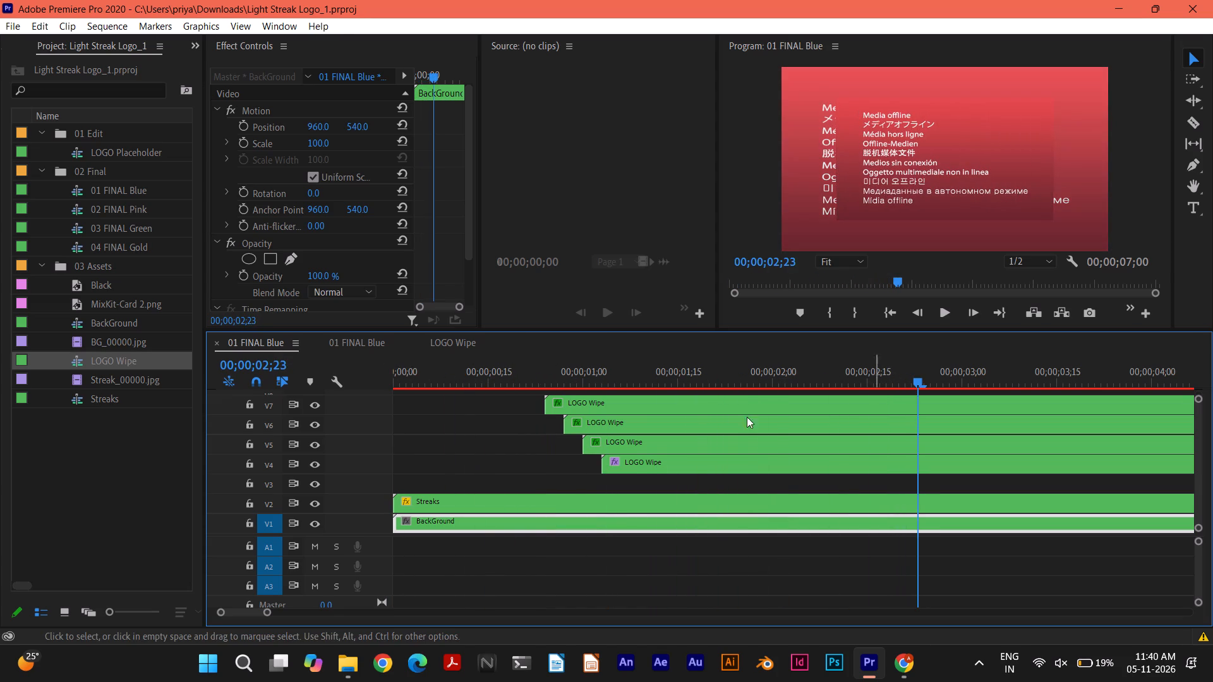
# Inspect the LOGO Wipe nested on V4 and its LOGO Placeholder down to the offline MixKit-Card 2.png clip, and close both timelines.
pyautogui.doubleClick(634, 465)
pyautogui.doubleClick(632, 482)
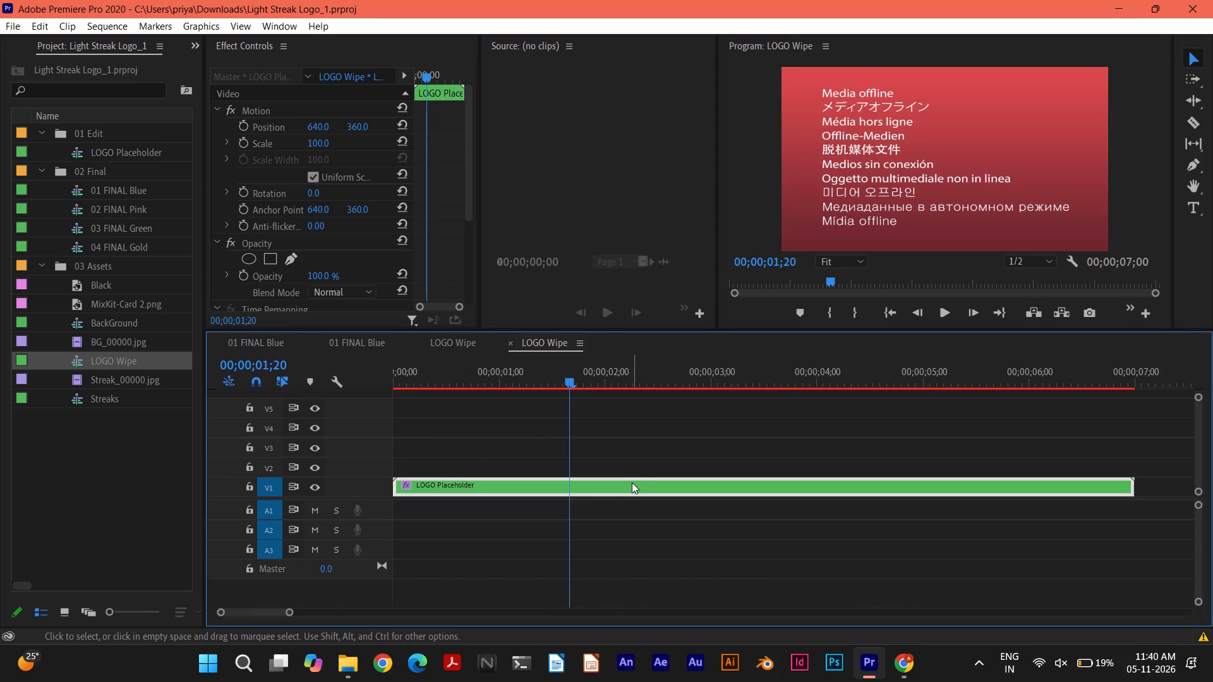
pyautogui.doubleClick(622, 408)
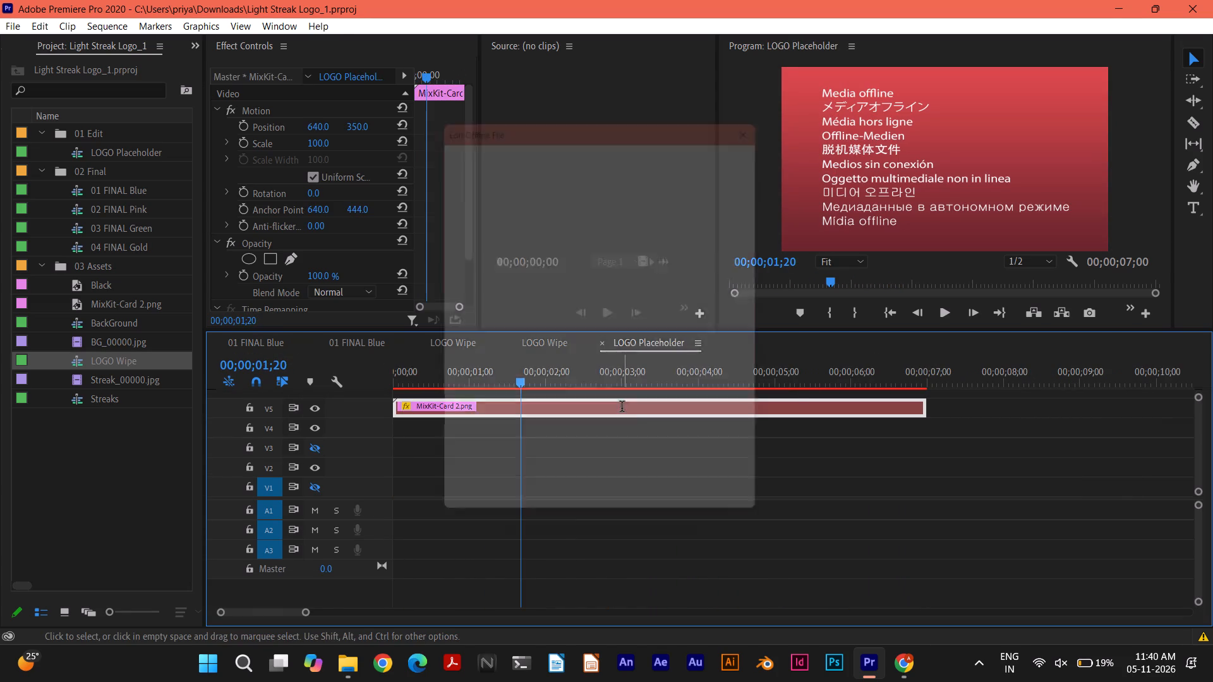
pyautogui.click(755, 165)
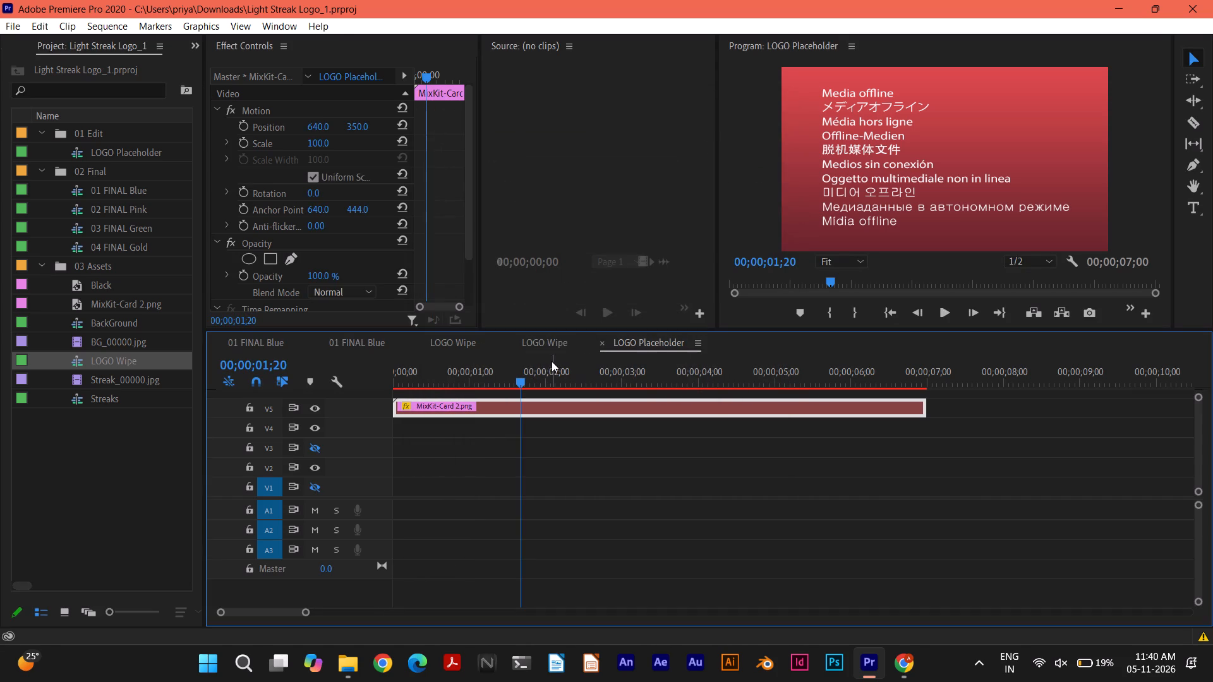
pyautogui.click(551, 340)
pyautogui.click(444, 344)
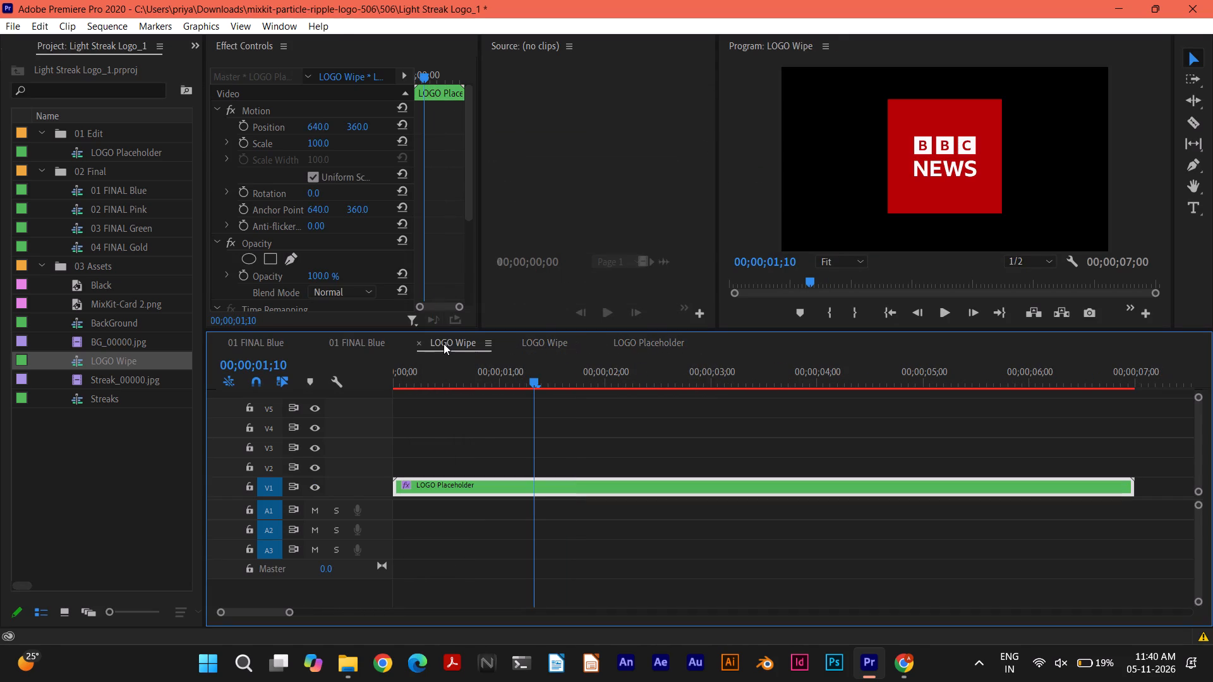
pyautogui.click(507, 340)
pyautogui.click(510, 341)
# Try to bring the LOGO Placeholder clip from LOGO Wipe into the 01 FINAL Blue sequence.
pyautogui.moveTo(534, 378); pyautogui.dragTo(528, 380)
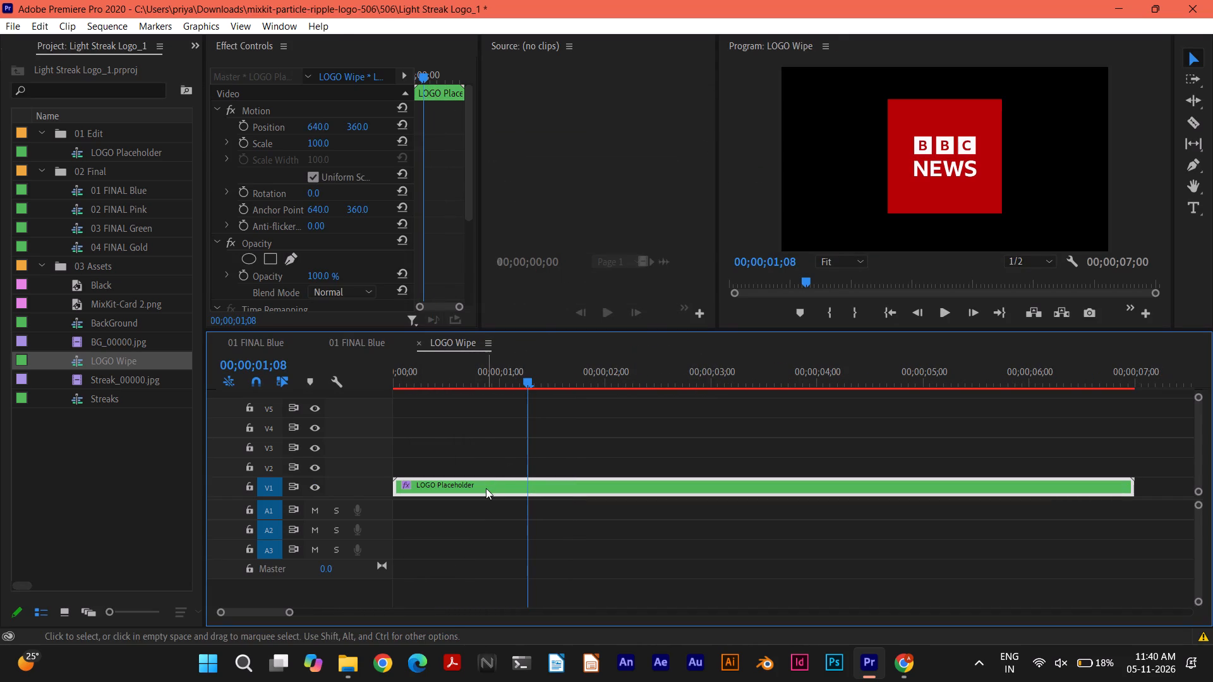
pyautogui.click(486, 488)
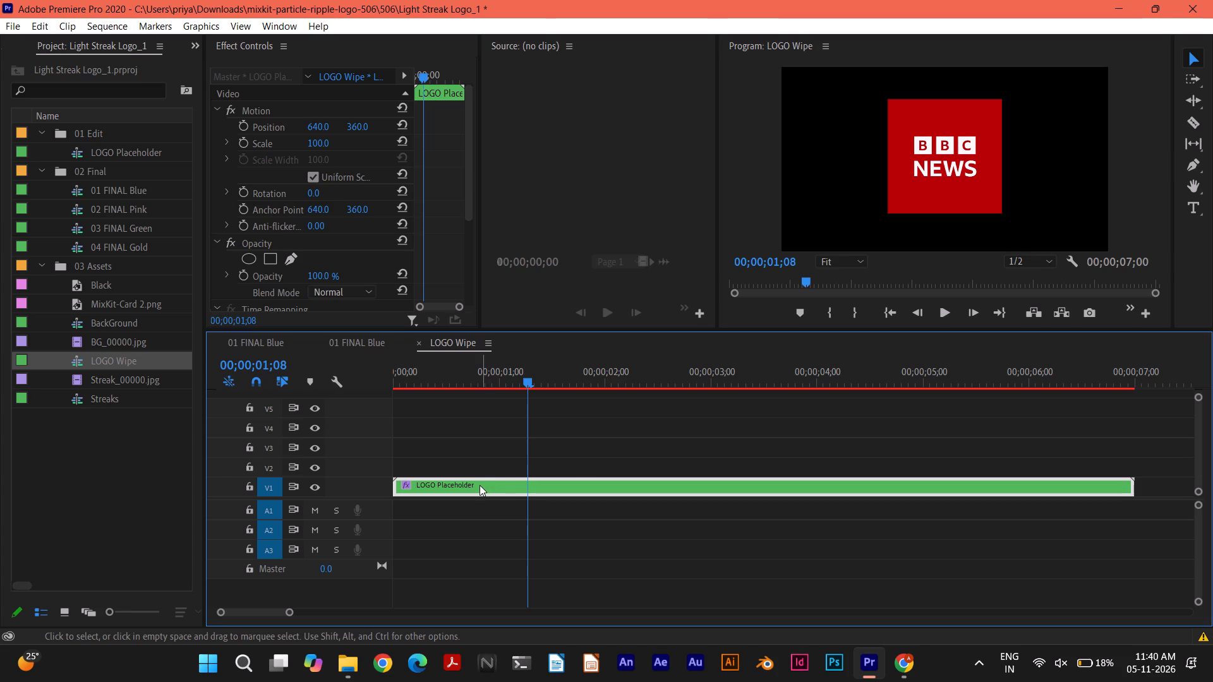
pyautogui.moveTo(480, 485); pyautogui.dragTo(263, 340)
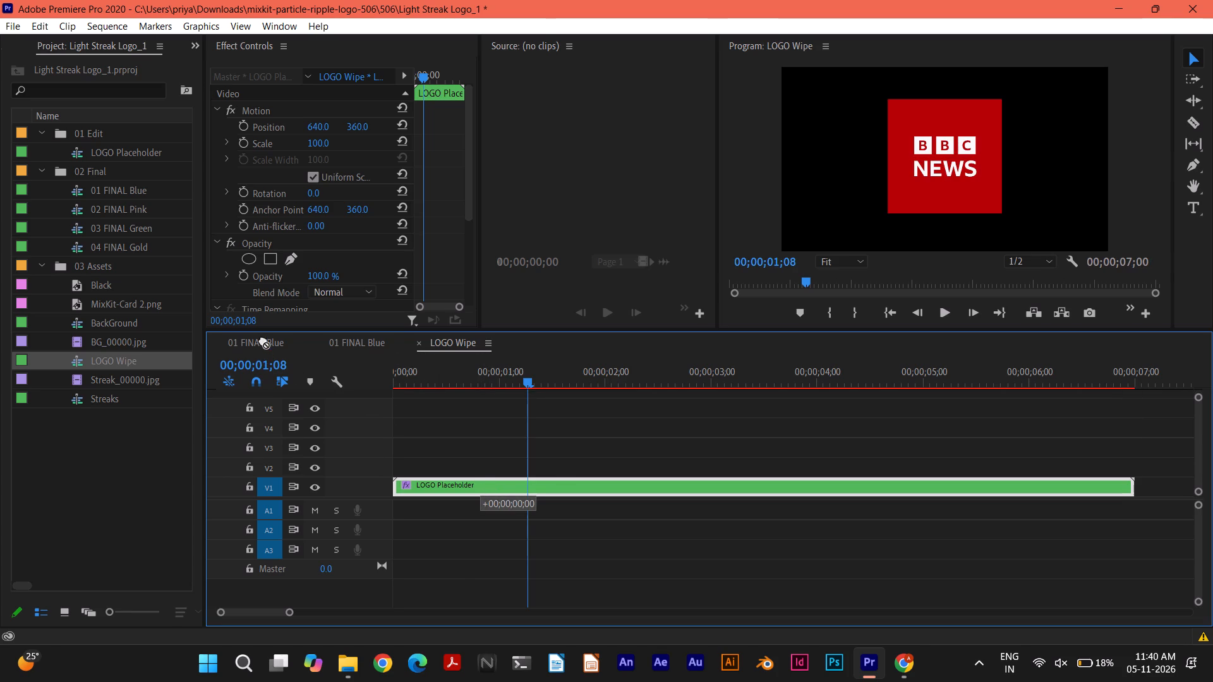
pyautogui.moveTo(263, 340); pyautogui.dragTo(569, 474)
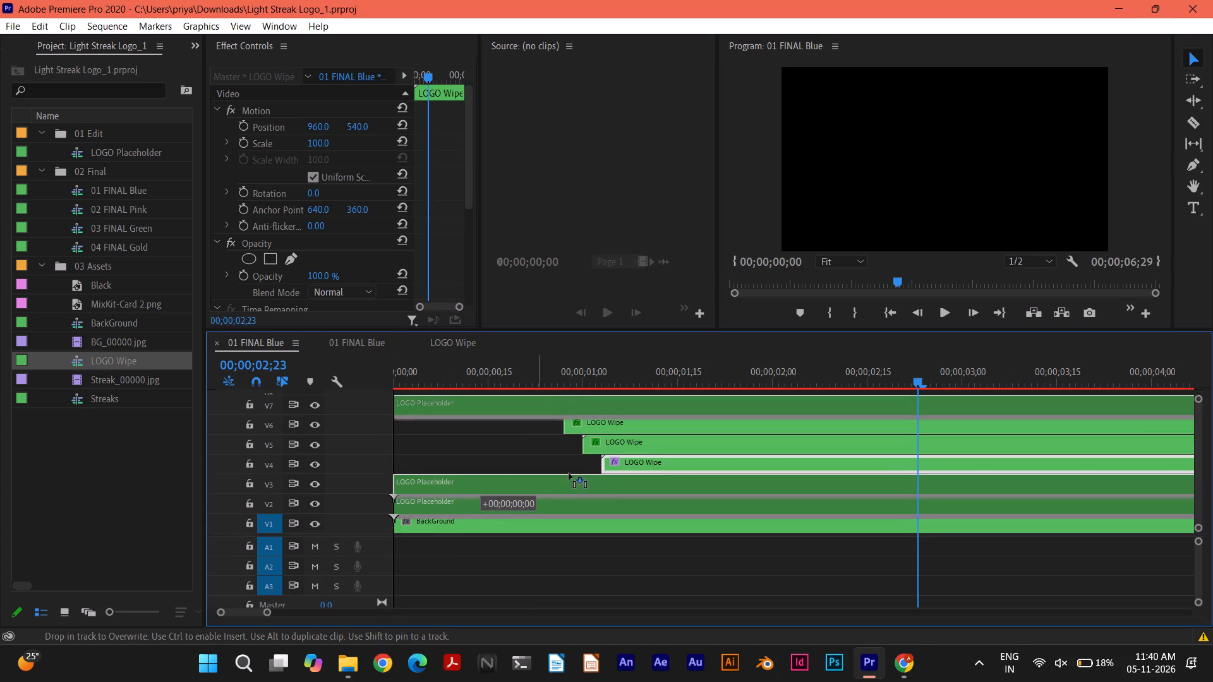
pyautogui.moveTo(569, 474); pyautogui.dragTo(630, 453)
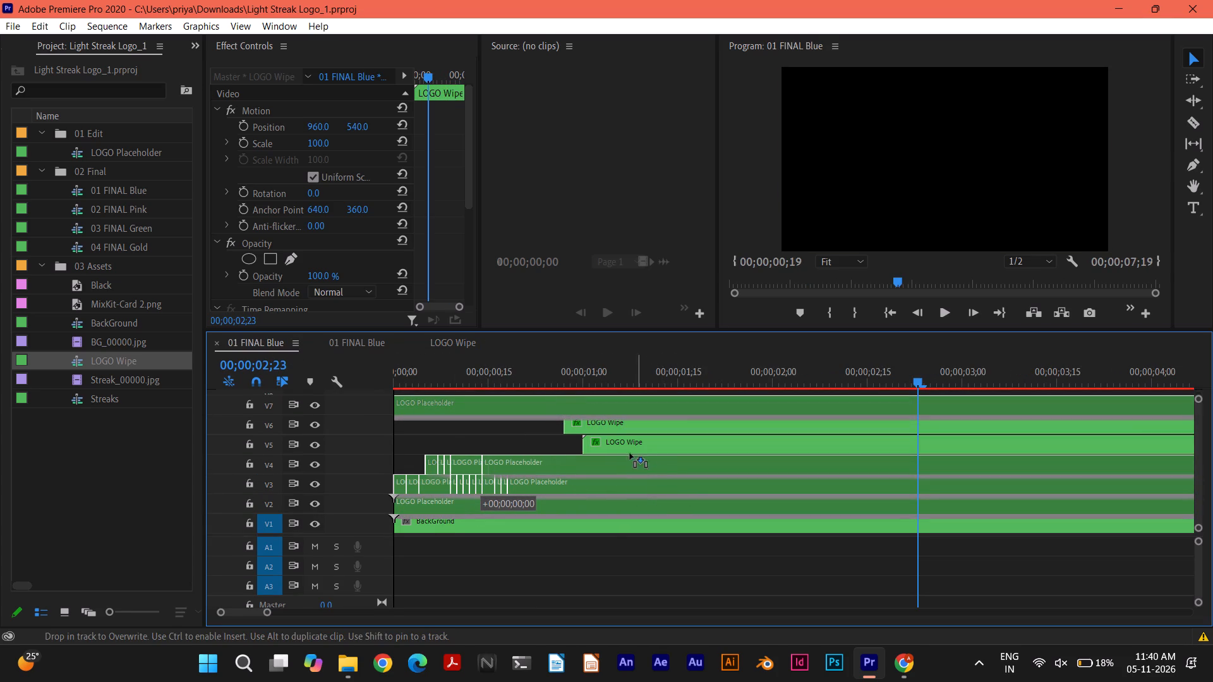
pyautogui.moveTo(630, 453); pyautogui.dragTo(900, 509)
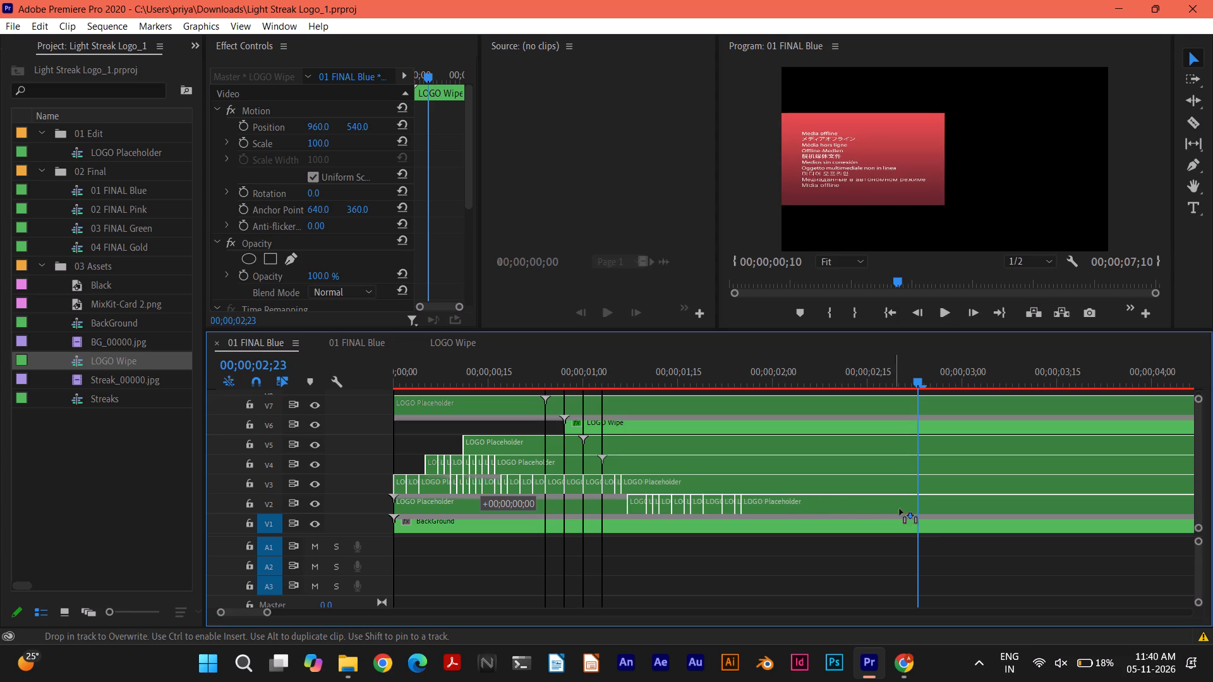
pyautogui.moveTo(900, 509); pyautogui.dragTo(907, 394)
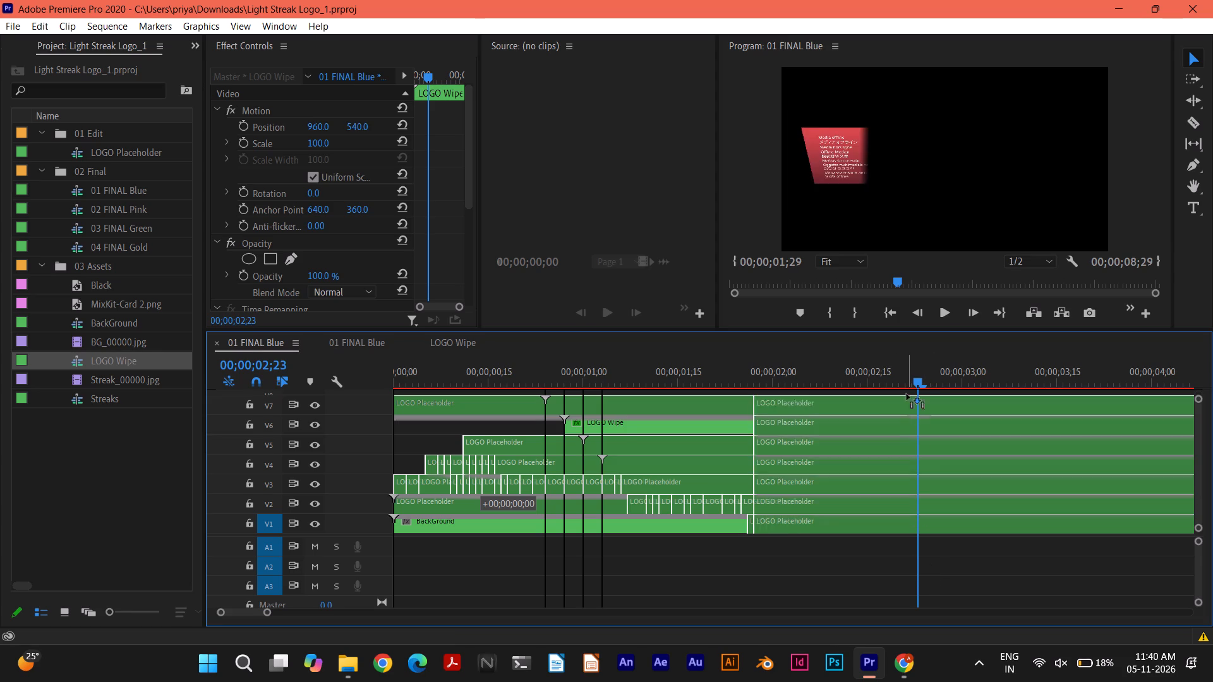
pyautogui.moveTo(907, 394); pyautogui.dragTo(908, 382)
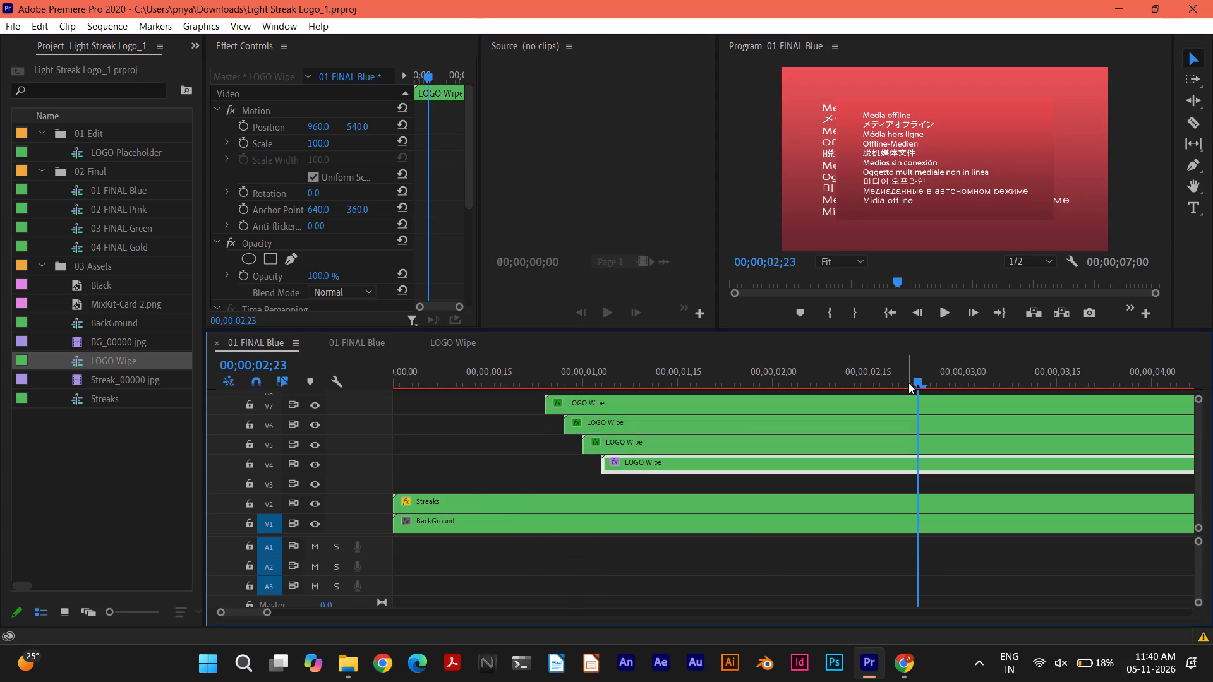
# Make the timeline area taller so more video tracks of 01 FINAL Blue fit.
pyautogui.click(919, 380)
pyautogui.moveTo(898, 330); pyautogui.dragTo(898, 315)
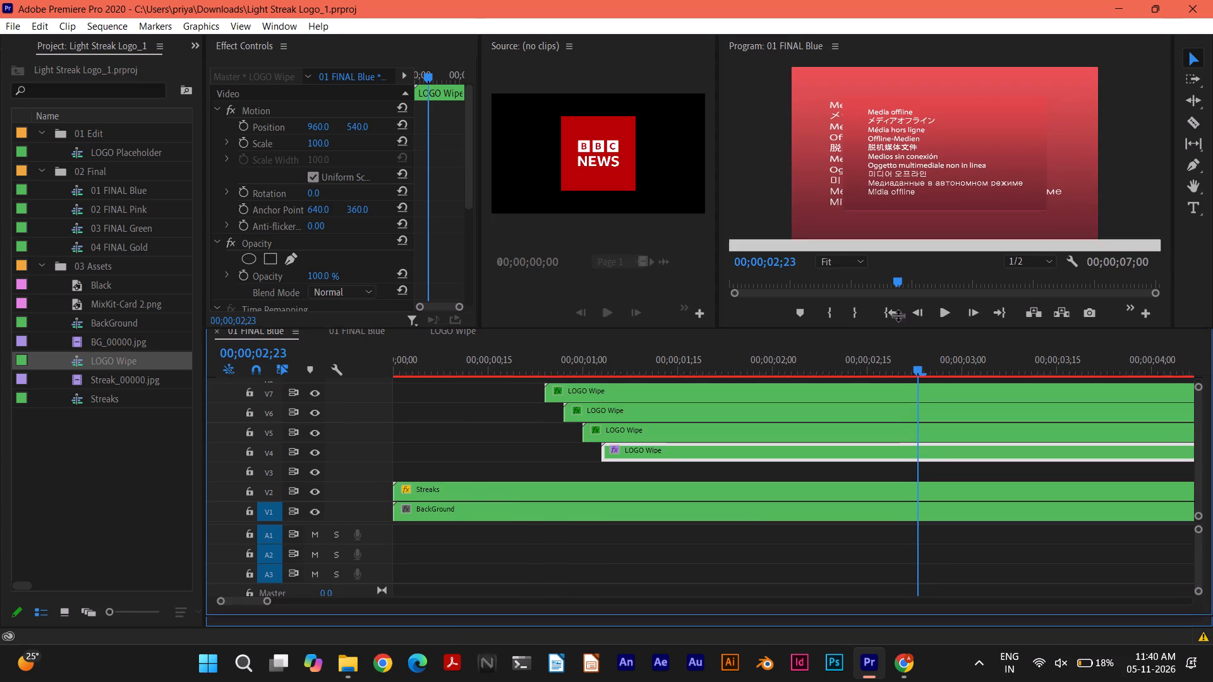
pyautogui.moveTo(898, 315); pyautogui.dragTo(902, 297)
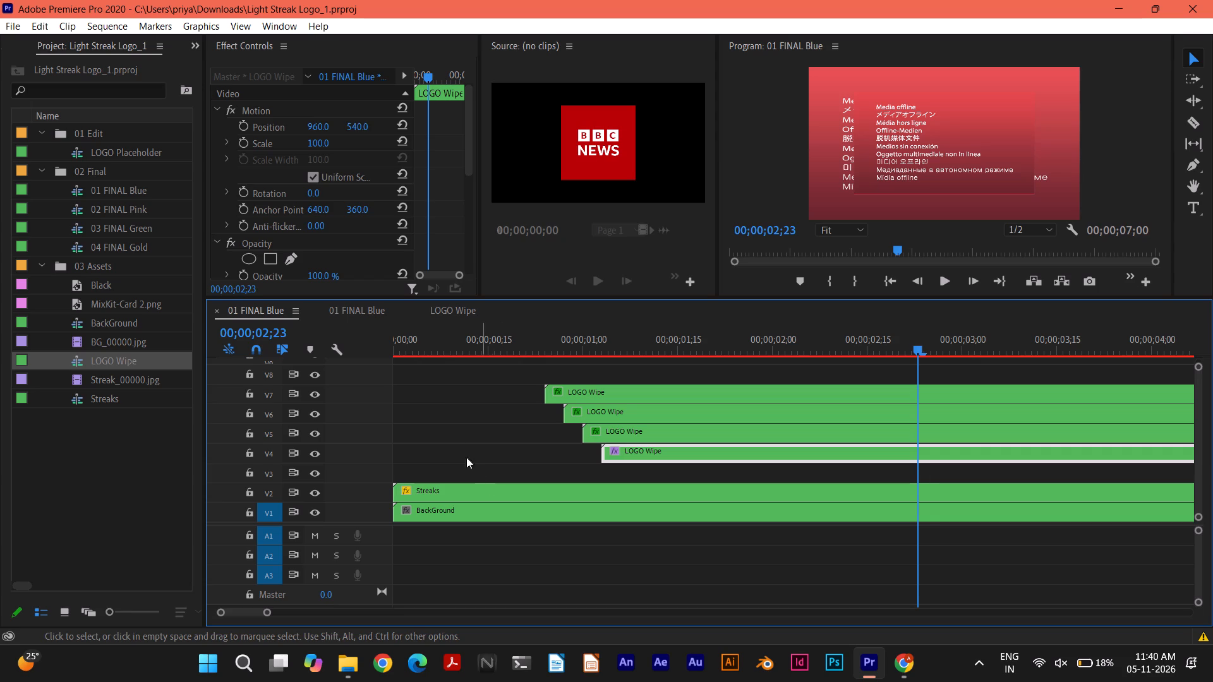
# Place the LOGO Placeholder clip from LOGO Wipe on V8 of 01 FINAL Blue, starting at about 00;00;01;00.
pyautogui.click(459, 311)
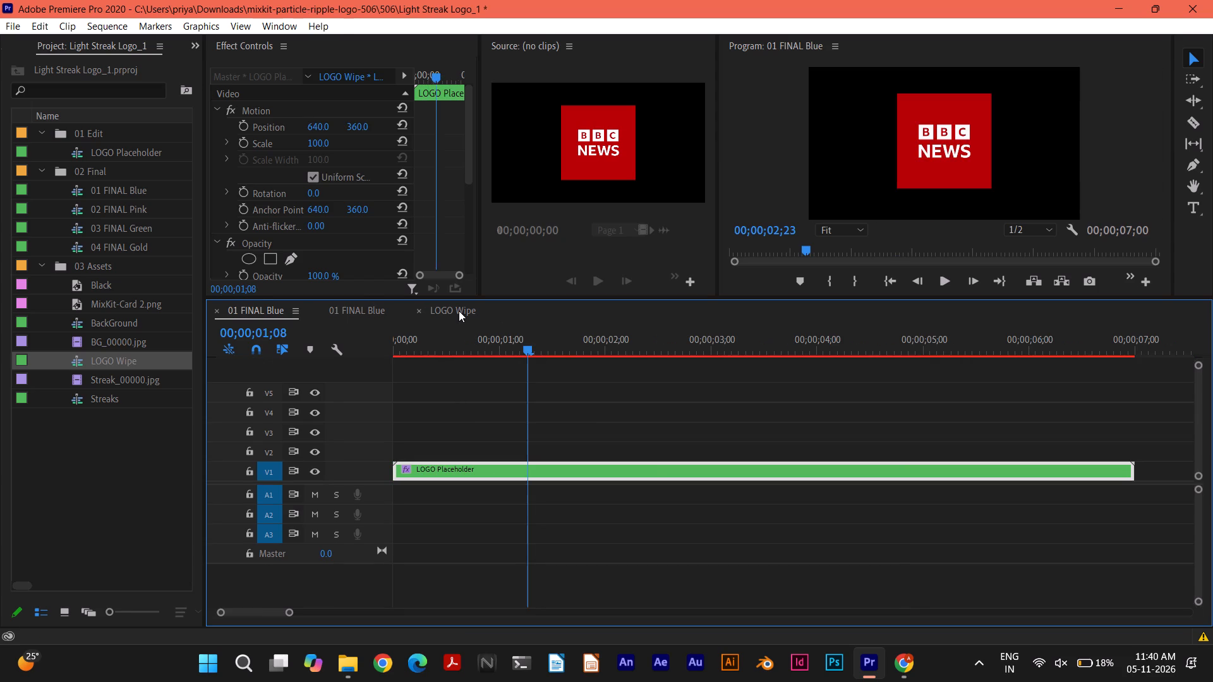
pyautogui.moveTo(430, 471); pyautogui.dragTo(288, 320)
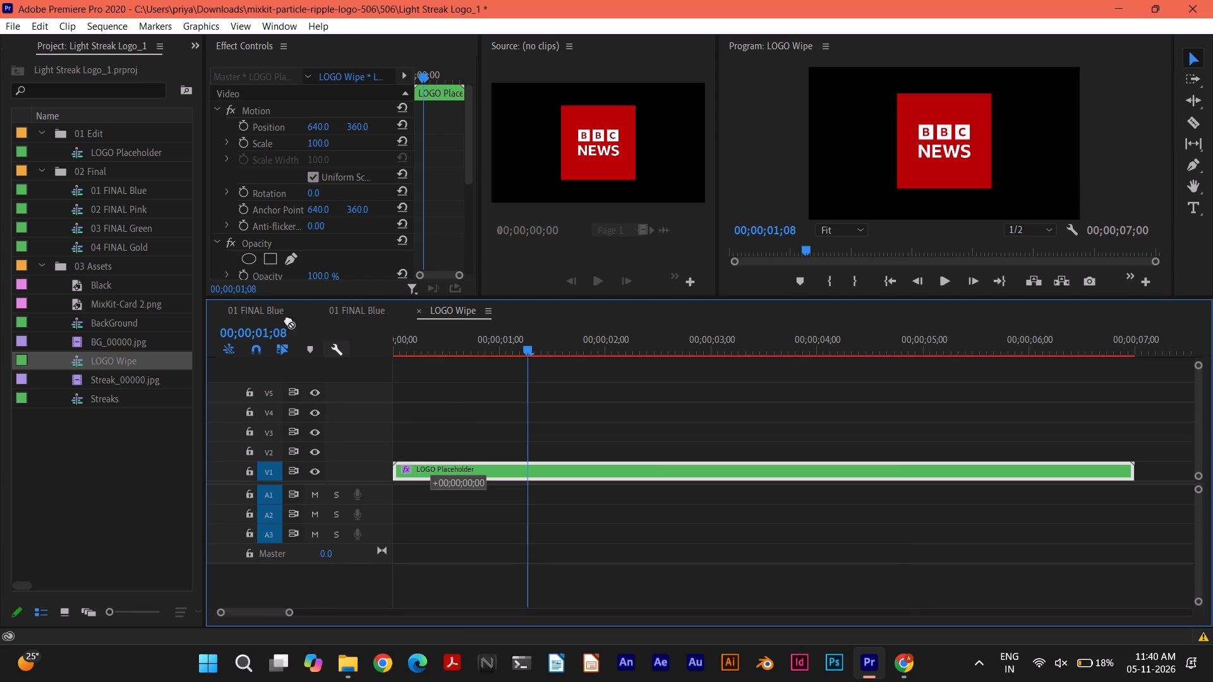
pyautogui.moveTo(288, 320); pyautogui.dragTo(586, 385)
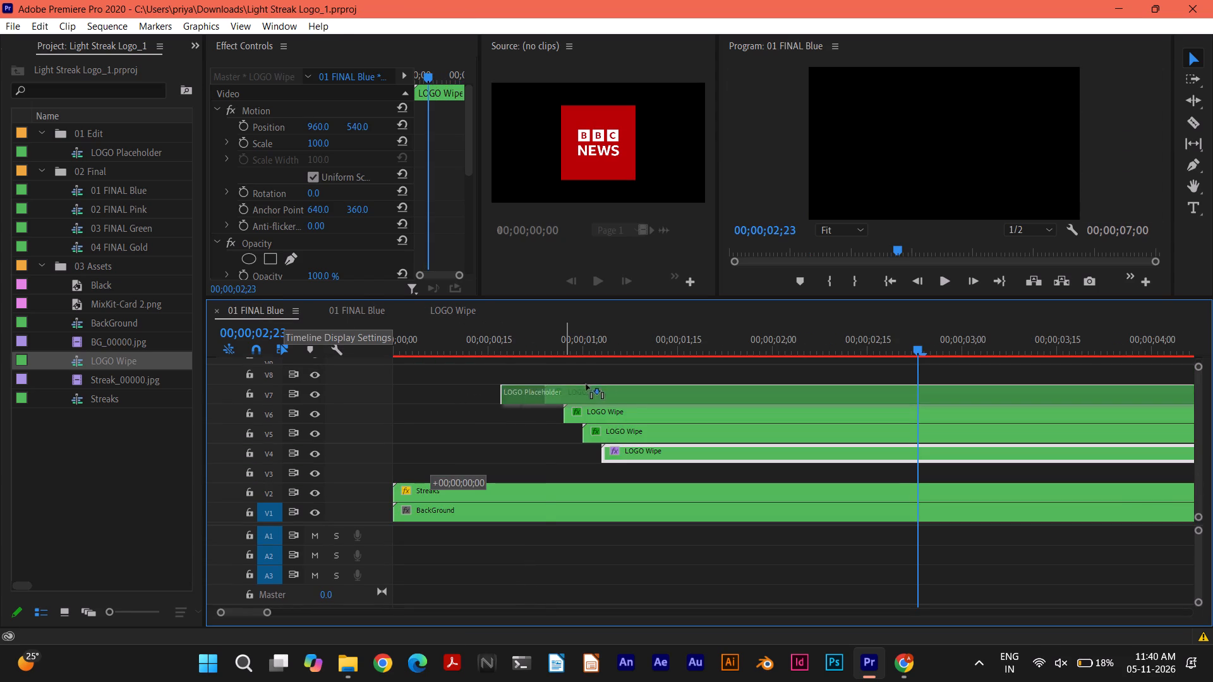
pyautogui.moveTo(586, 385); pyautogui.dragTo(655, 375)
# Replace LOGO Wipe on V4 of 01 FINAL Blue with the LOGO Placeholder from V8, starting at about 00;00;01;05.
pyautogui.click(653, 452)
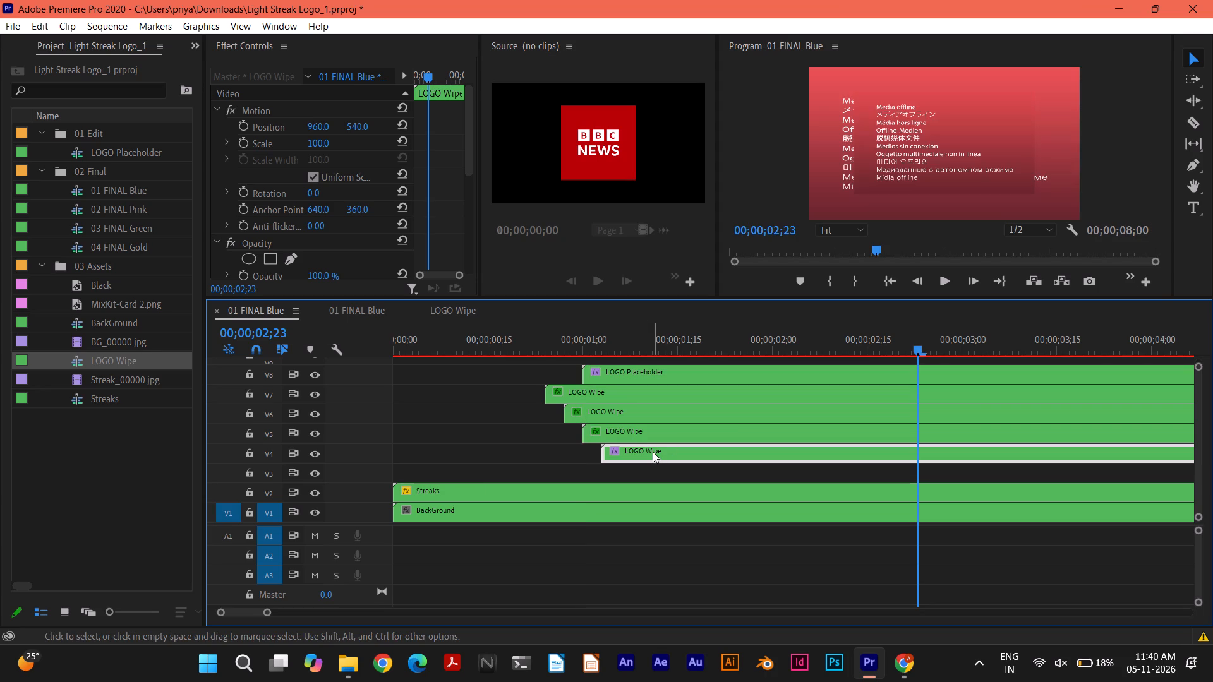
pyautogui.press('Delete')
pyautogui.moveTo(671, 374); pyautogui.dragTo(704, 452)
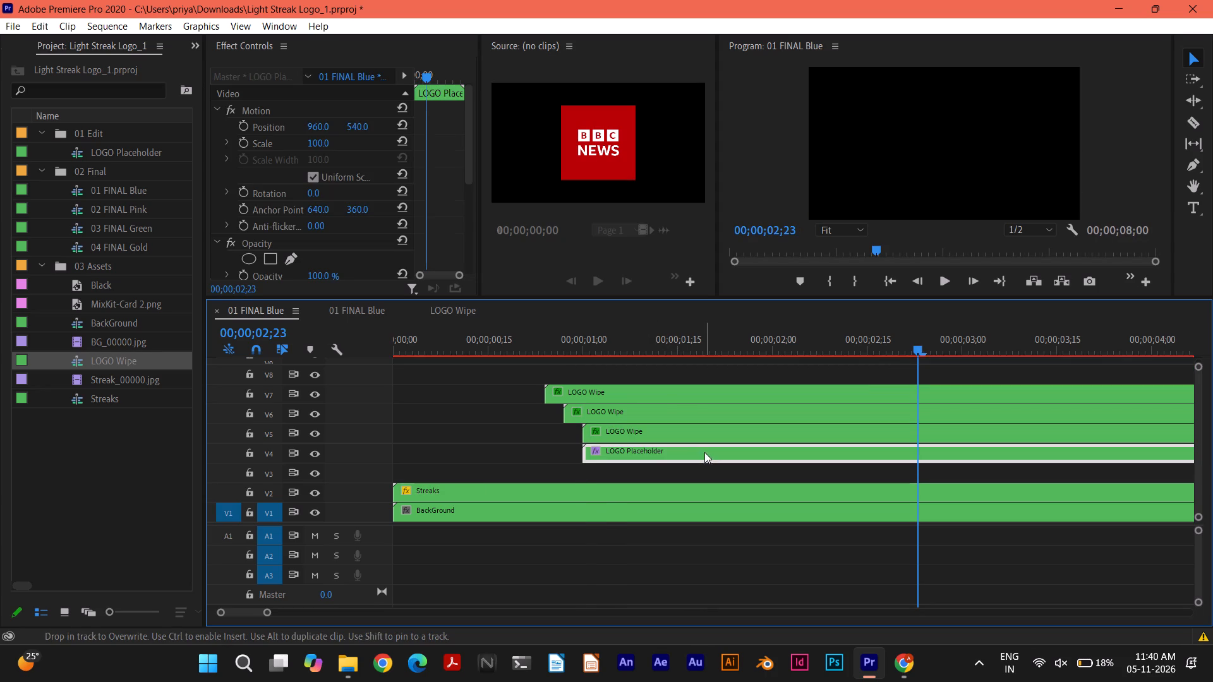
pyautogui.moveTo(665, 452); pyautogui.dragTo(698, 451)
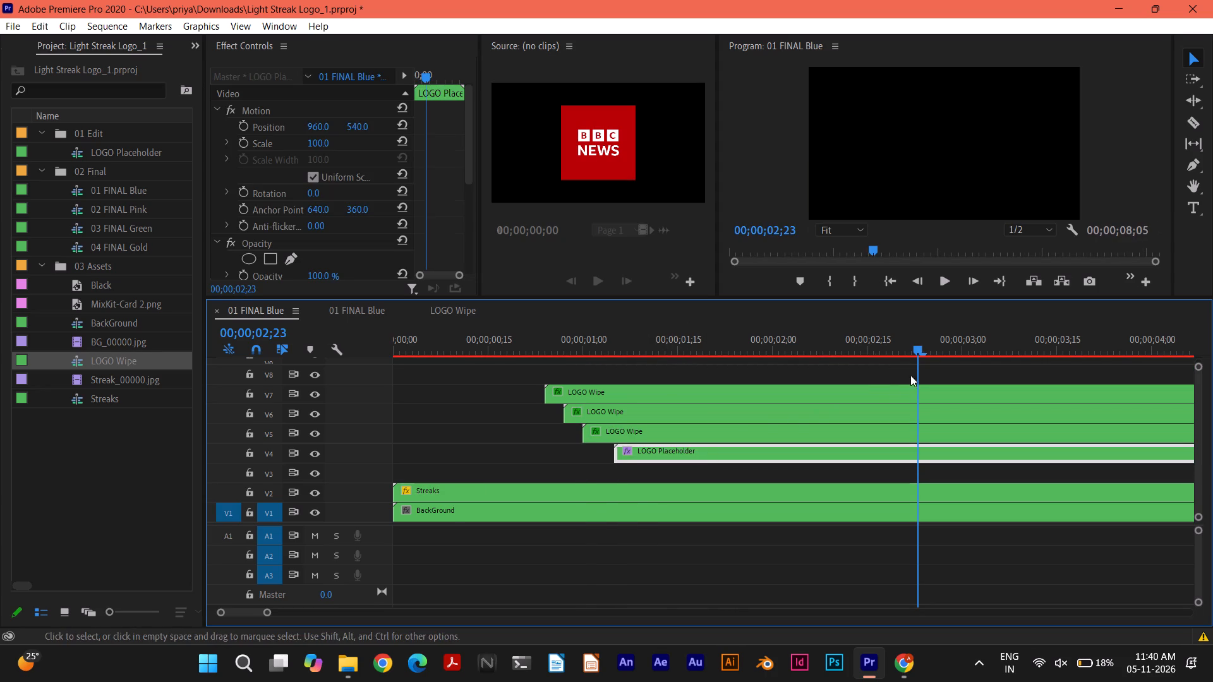
# Play and scrub 01 FINAL Blue from its start to check the logo animation with LOGO Placeholder on V4.
pyautogui.moveTo(916, 349); pyautogui.dragTo(277, 299)
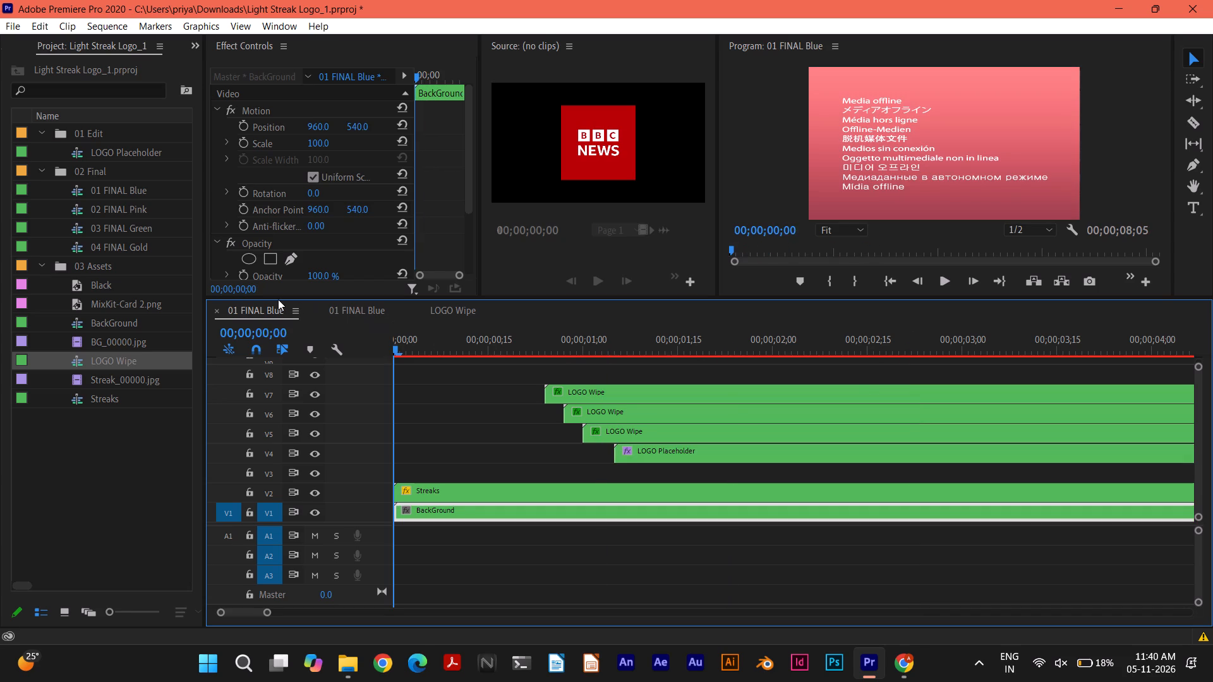
pyautogui.click(943, 278)
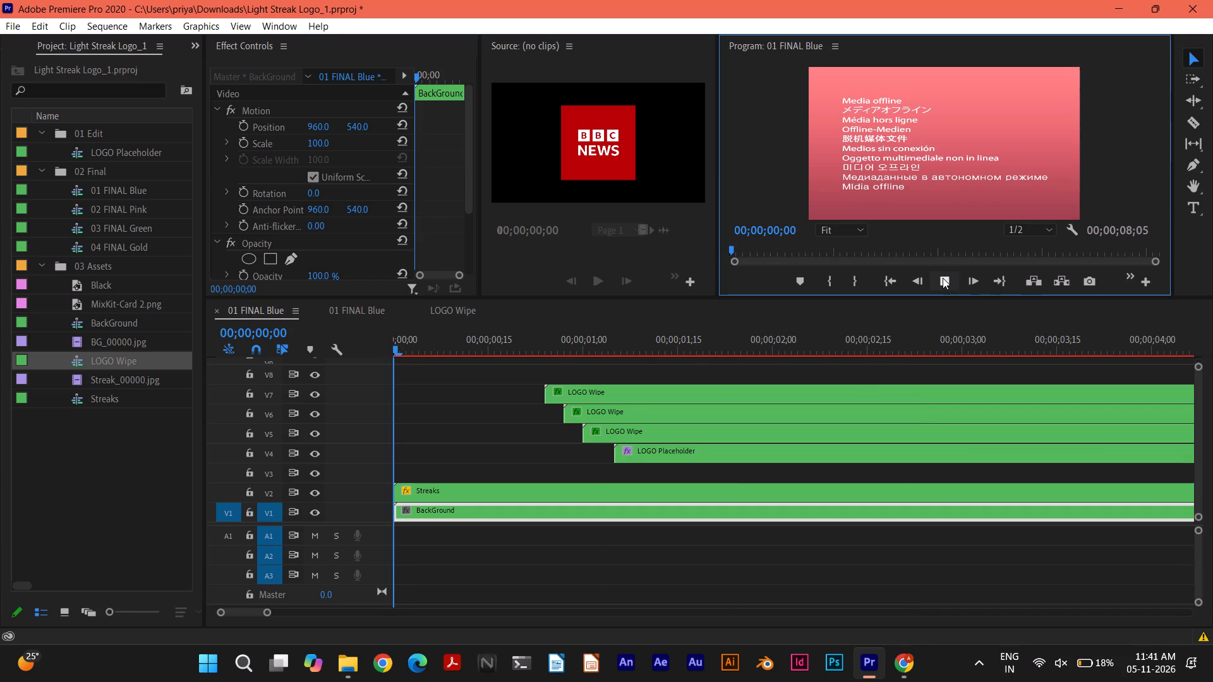
pyautogui.click(944, 278)
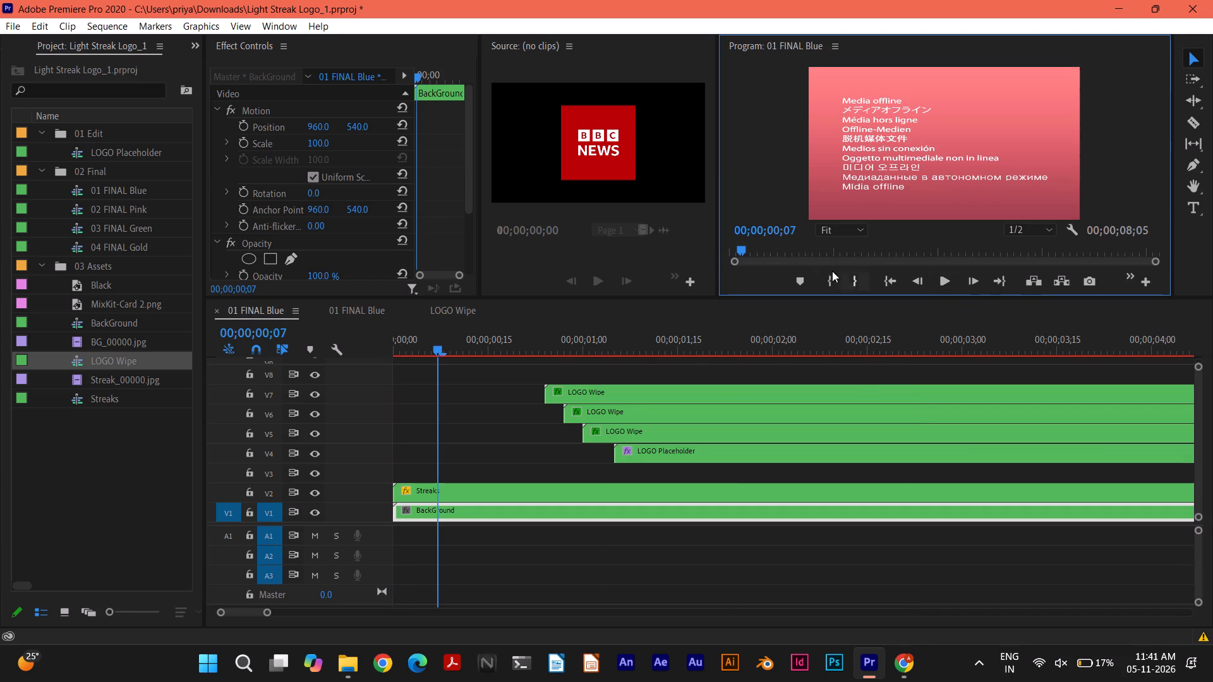
pyautogui.moveTo(742, 249); pyautogui.dragTo(865, 249)
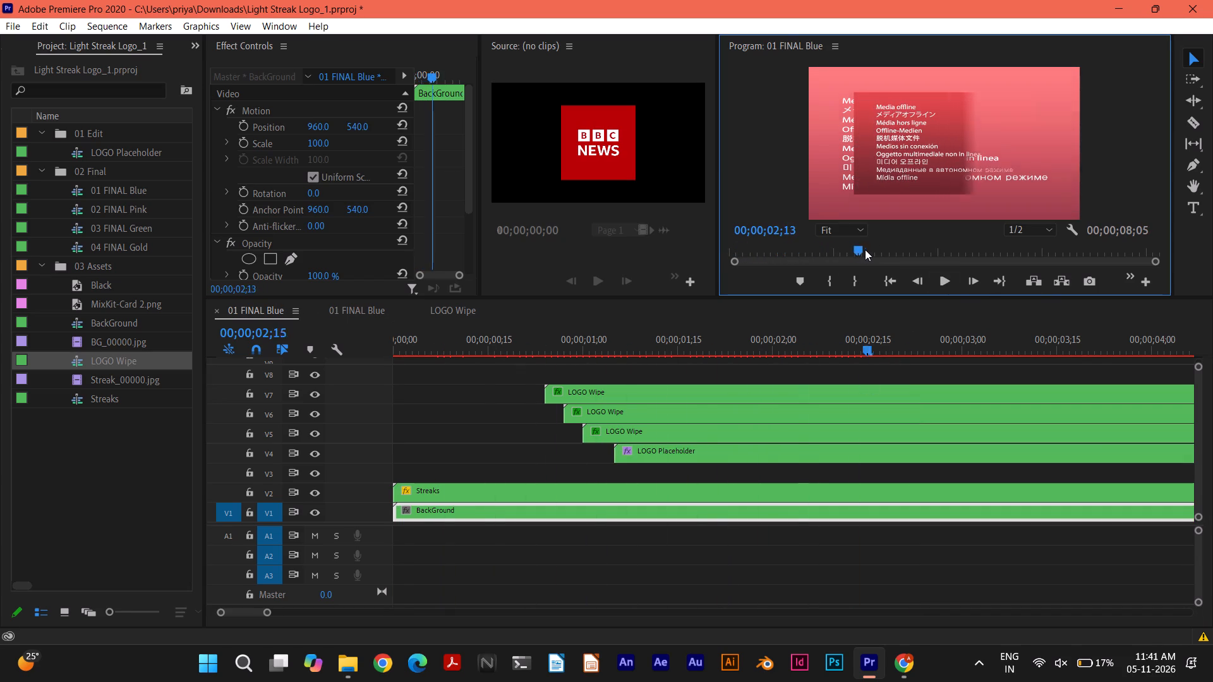
pyautogui.moveTo(865, 249); pyautogui.dragTo(598, 233)
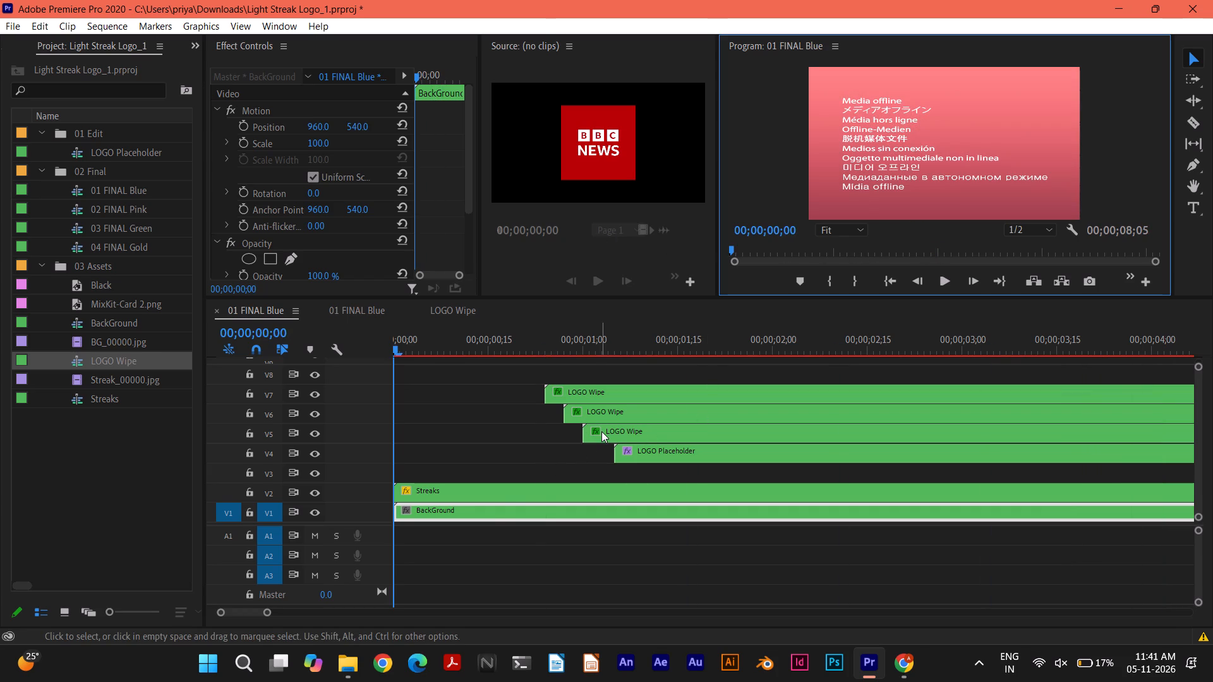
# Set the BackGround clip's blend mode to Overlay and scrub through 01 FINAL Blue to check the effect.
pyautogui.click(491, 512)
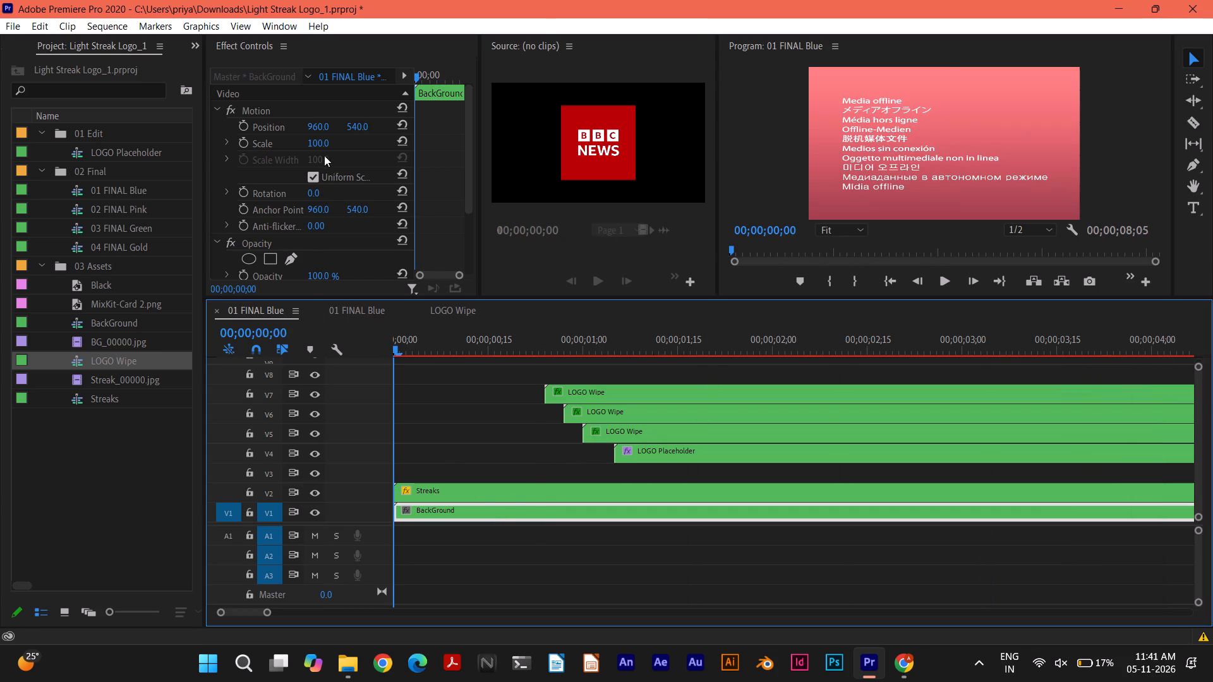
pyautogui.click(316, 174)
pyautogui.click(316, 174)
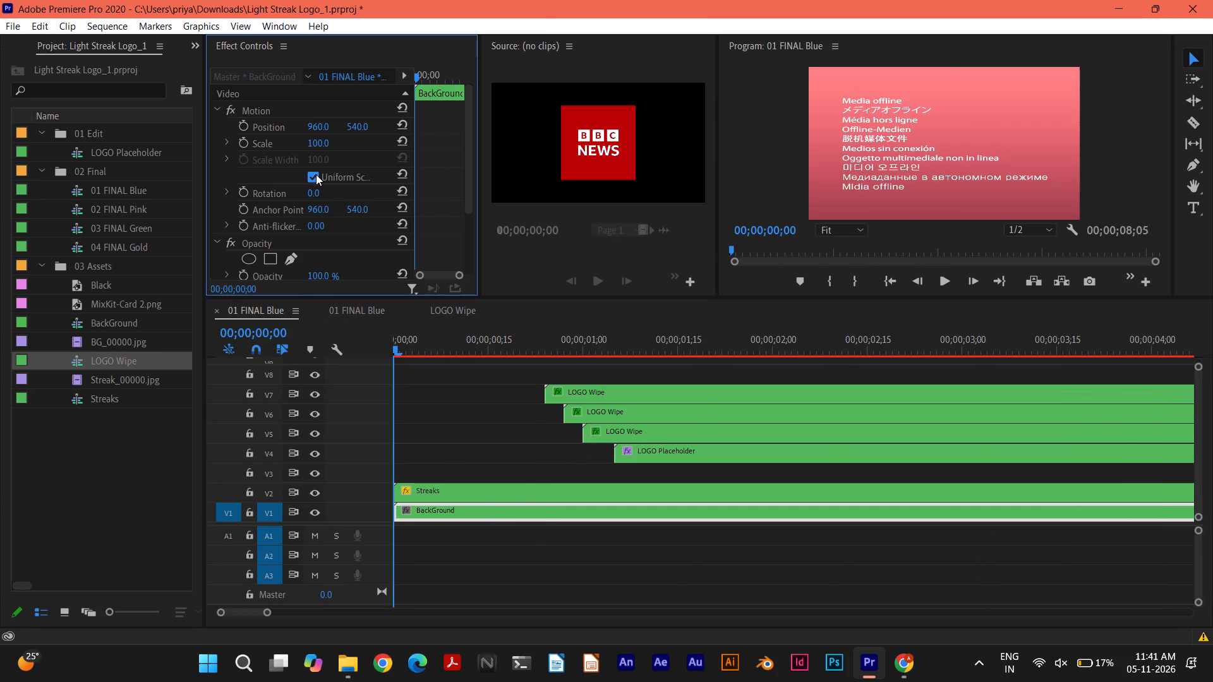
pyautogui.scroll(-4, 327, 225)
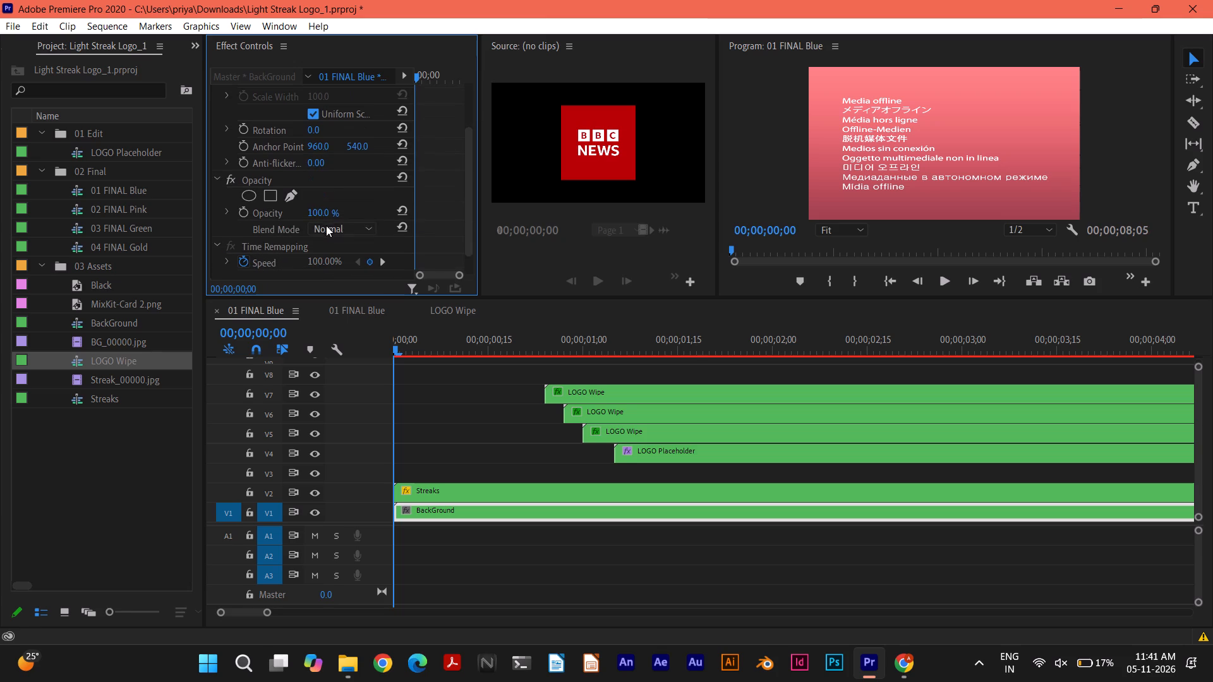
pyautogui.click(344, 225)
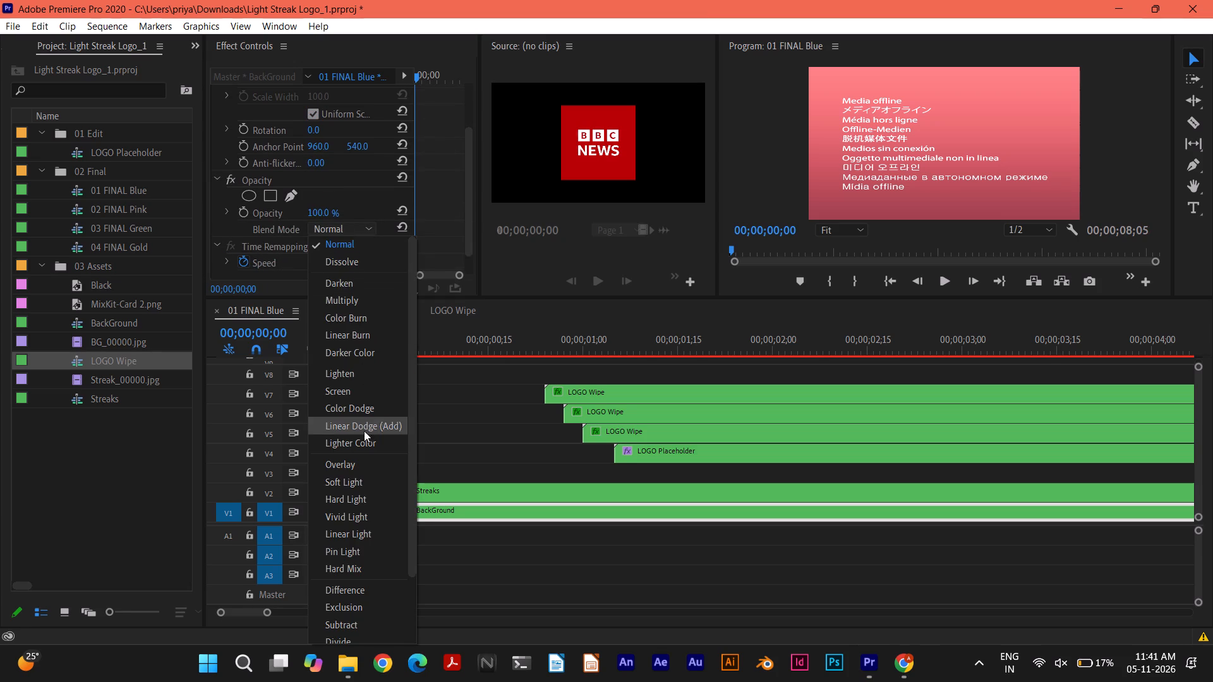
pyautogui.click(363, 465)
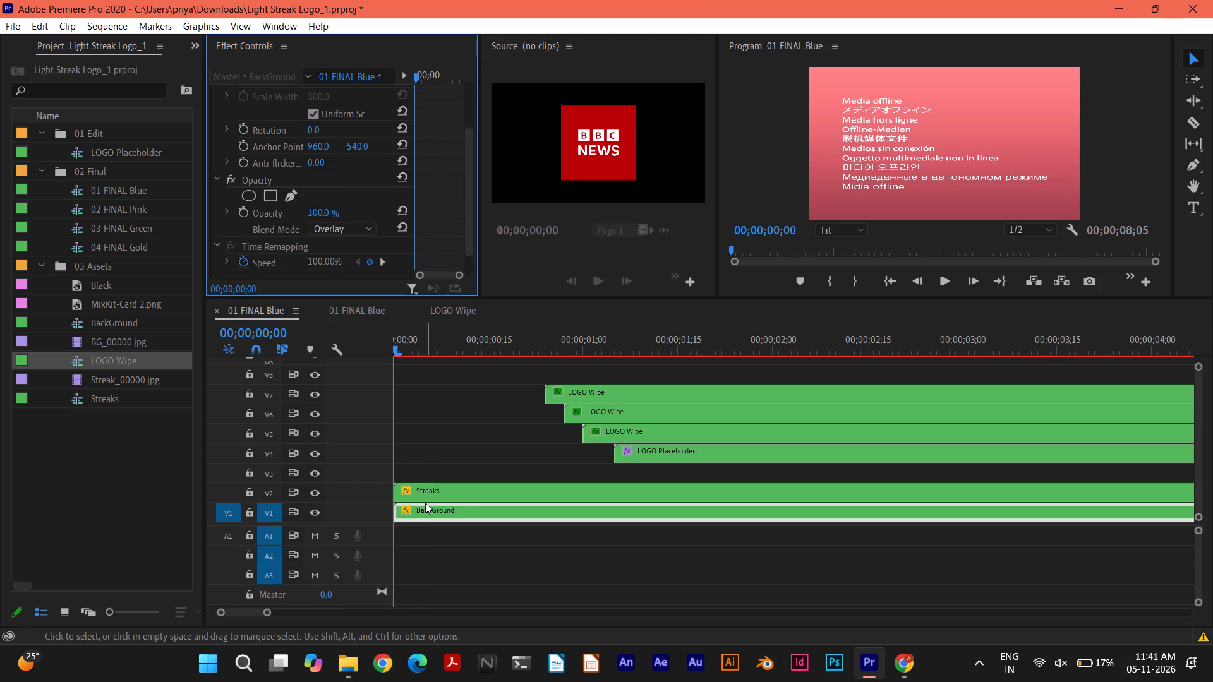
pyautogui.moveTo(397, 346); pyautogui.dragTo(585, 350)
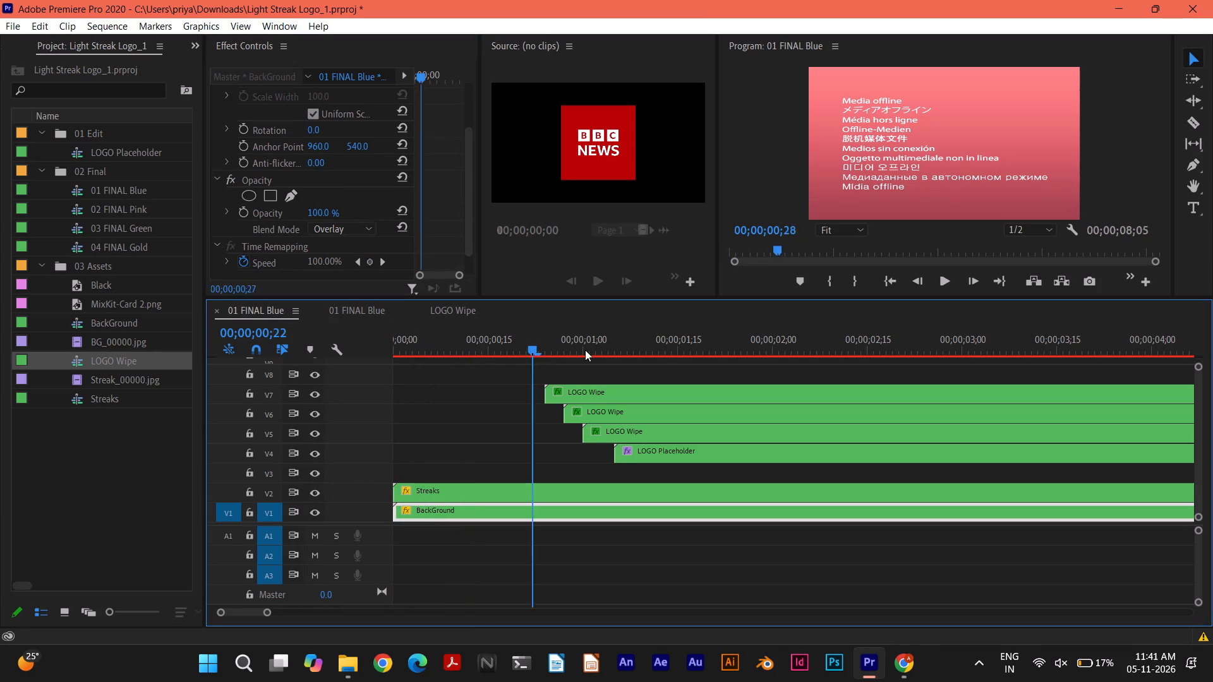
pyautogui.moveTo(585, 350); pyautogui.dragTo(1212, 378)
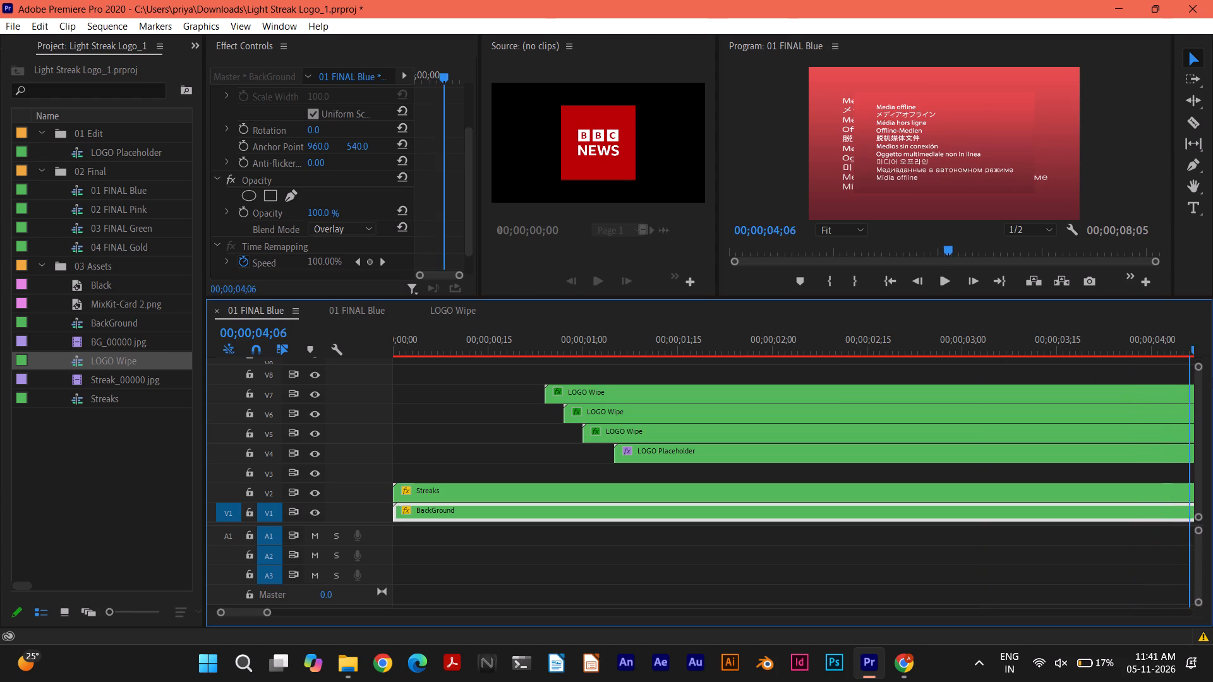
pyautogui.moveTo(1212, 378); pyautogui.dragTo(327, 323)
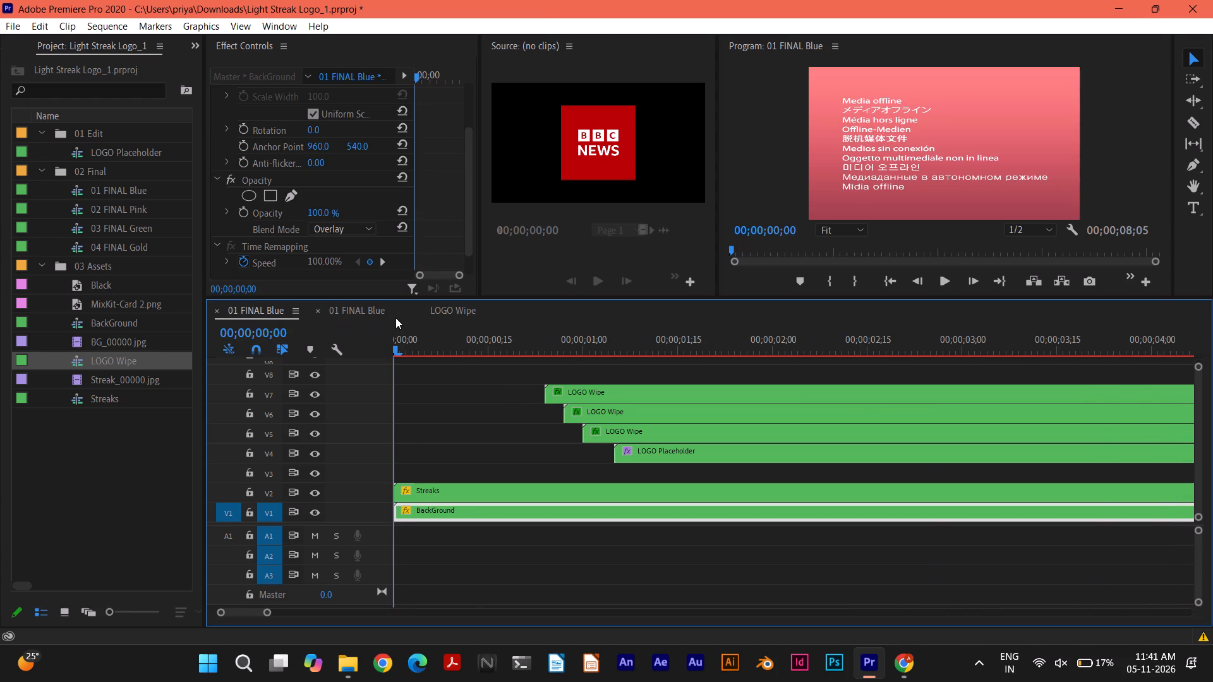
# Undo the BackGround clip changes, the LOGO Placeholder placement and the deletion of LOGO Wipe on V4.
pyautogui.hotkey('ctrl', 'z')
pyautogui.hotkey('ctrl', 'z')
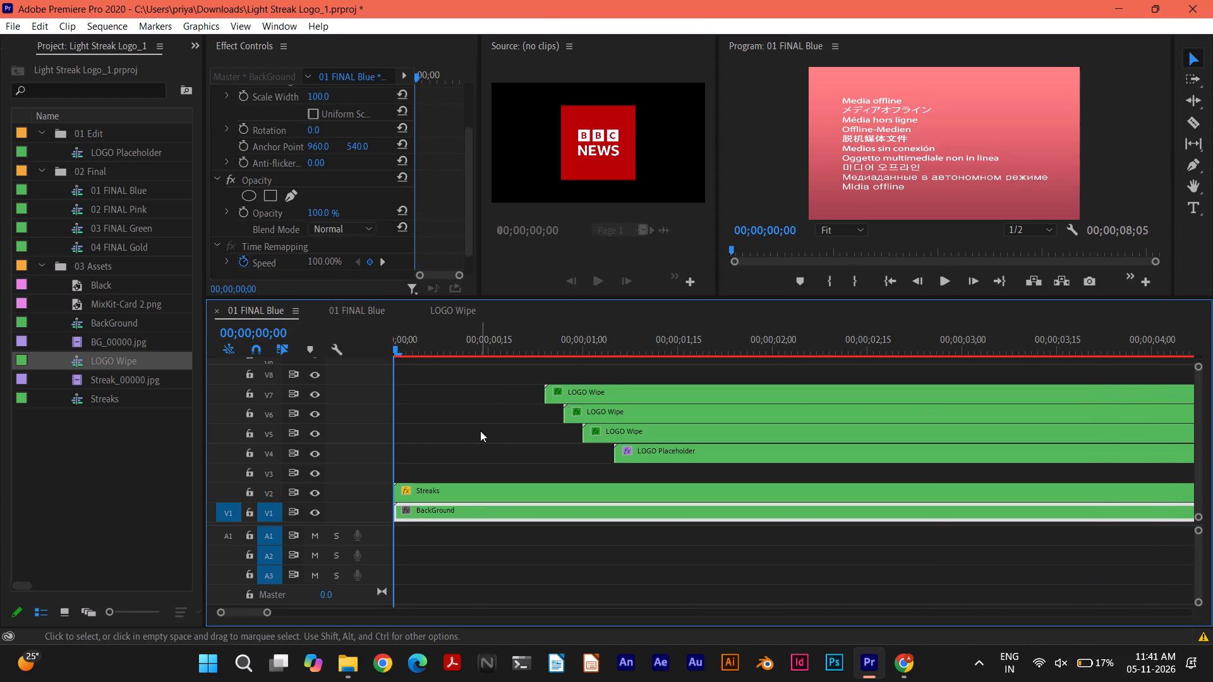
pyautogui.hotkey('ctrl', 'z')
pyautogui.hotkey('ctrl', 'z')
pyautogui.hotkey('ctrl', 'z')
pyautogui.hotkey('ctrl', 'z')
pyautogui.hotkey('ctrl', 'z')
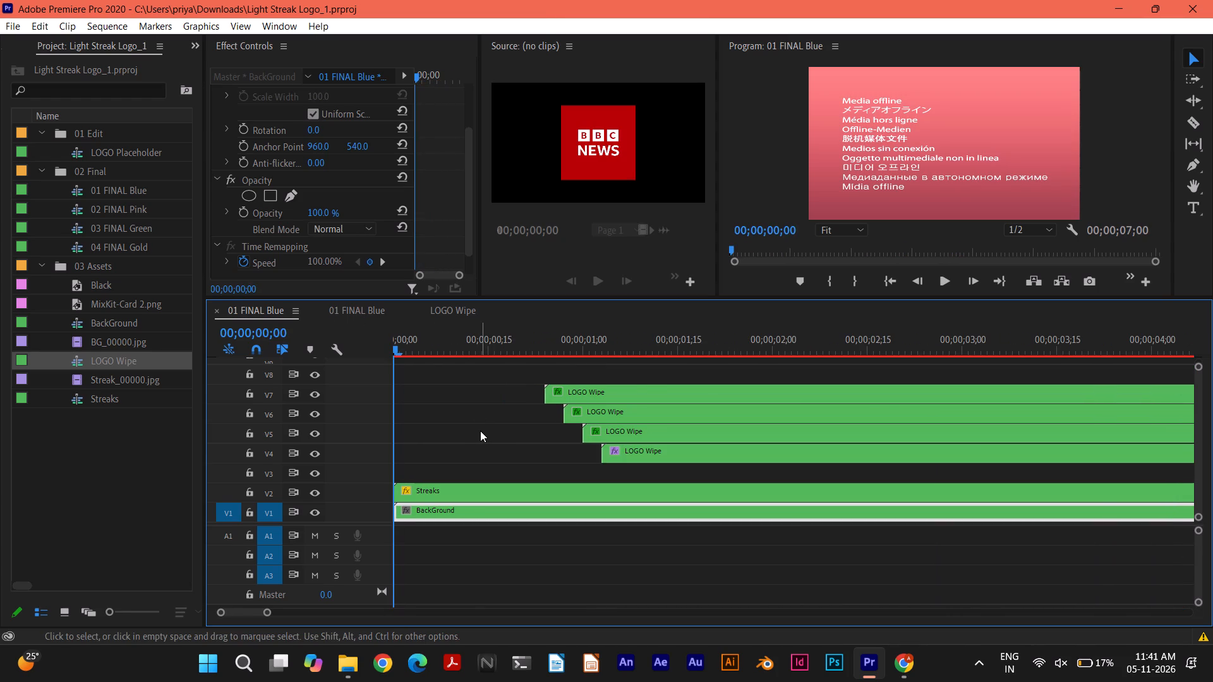
# Examine the LOGO Wipe sequence and the commands available for its LOGO Placeholder clip.
pyautogui.click(457, 311)
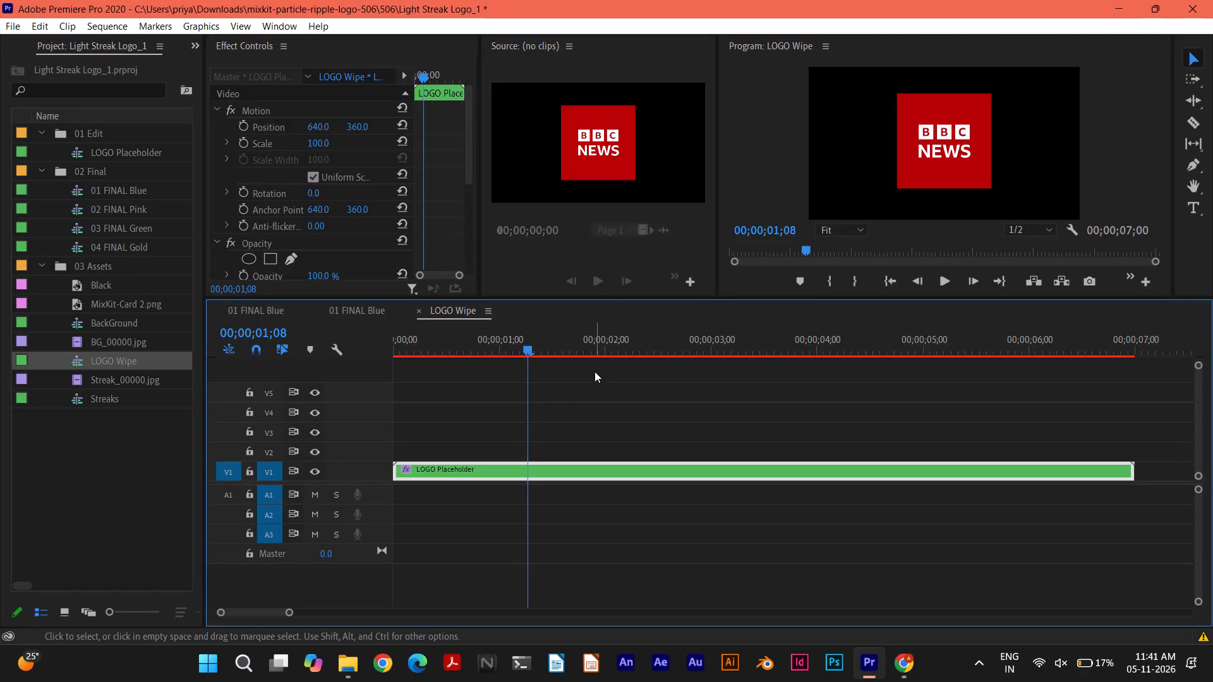
pyautogui.rightClick(550, 464)
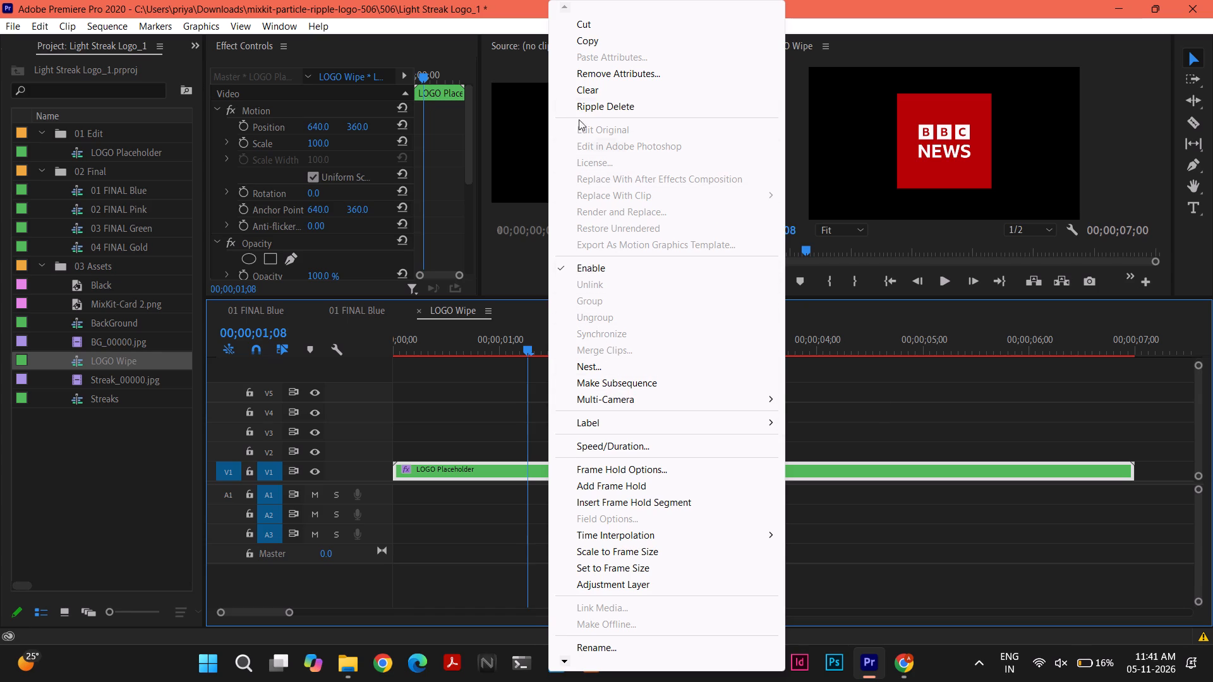
pyautogui.rightClick(452, 309)
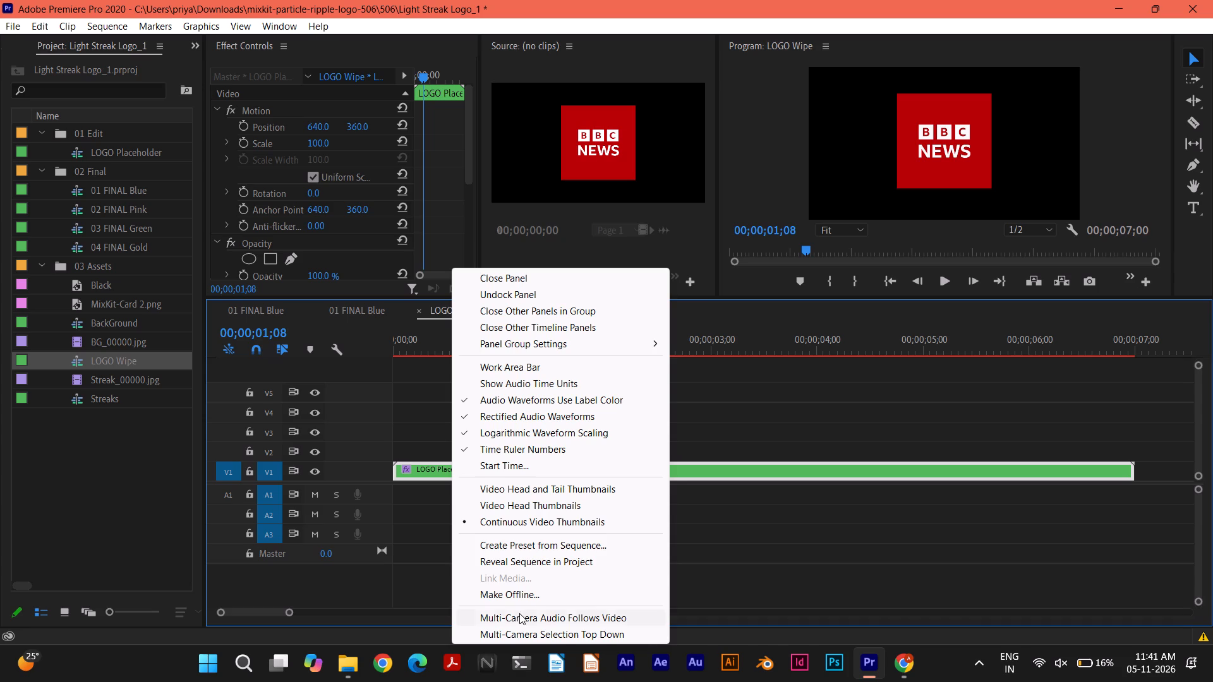
pyautogui.click(435, 475)
pyautogui.rightClick(467, 470)
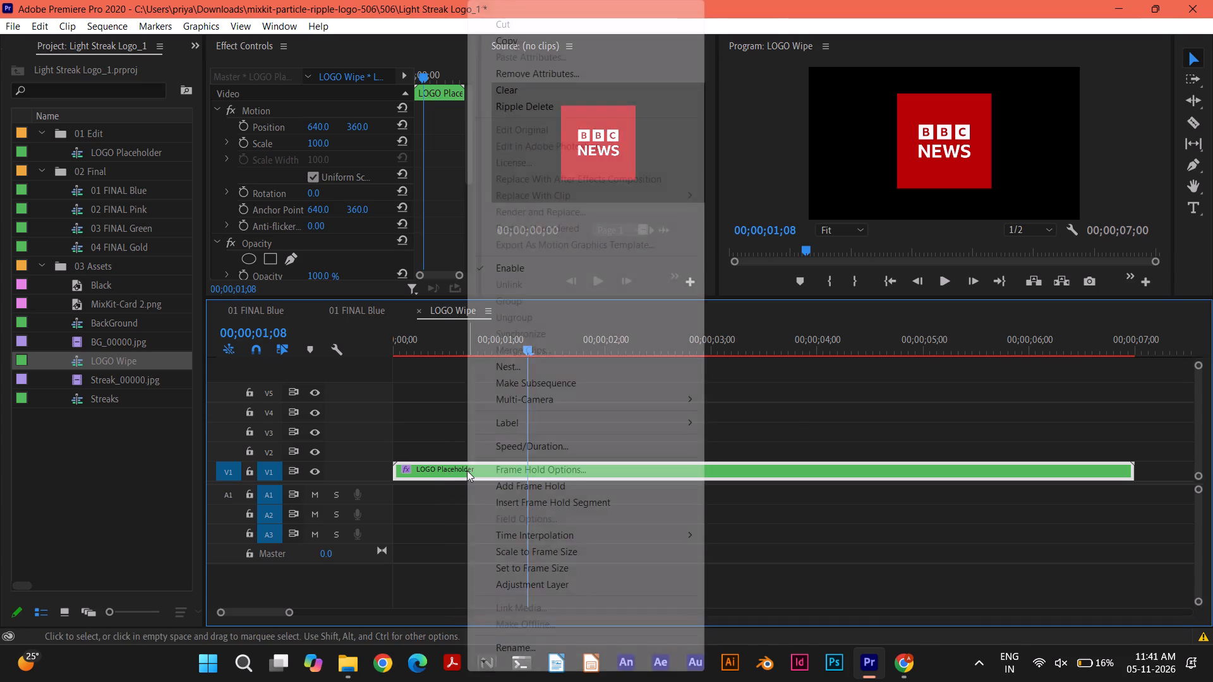
pyautogui.tripleClick(483, 660)
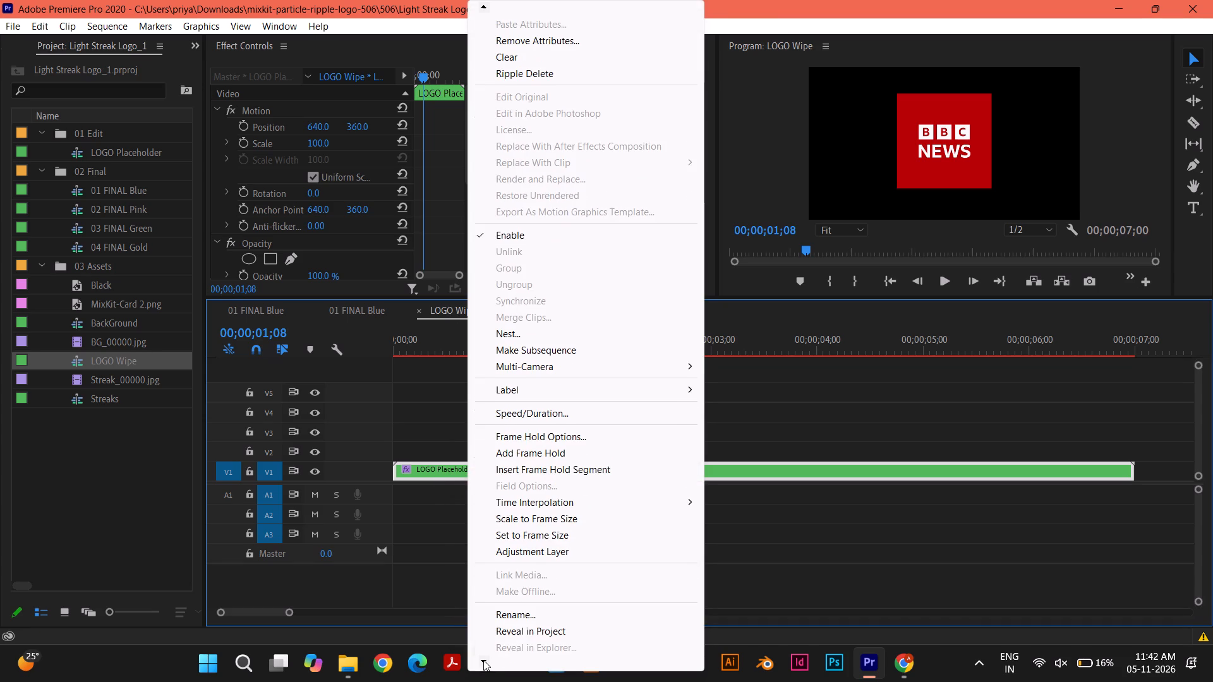
pyautogui.tripleClick(483, 660)
pyautogui.click(483, 660)
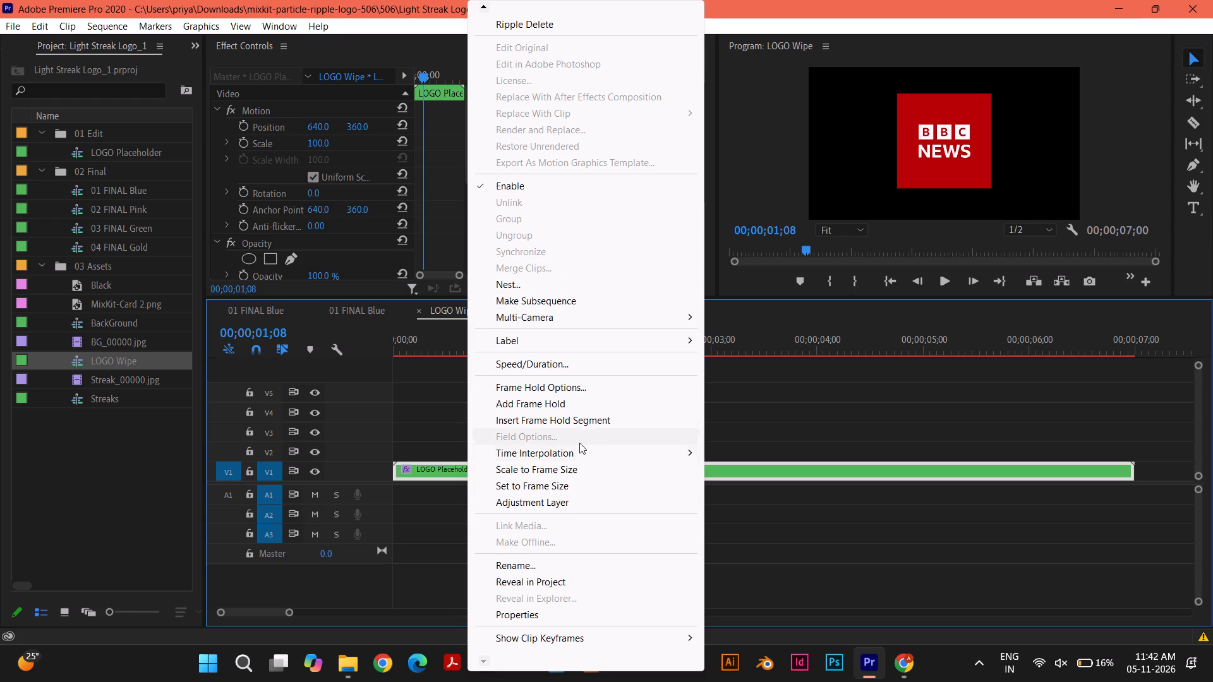
pyautogui.click(445, 474)
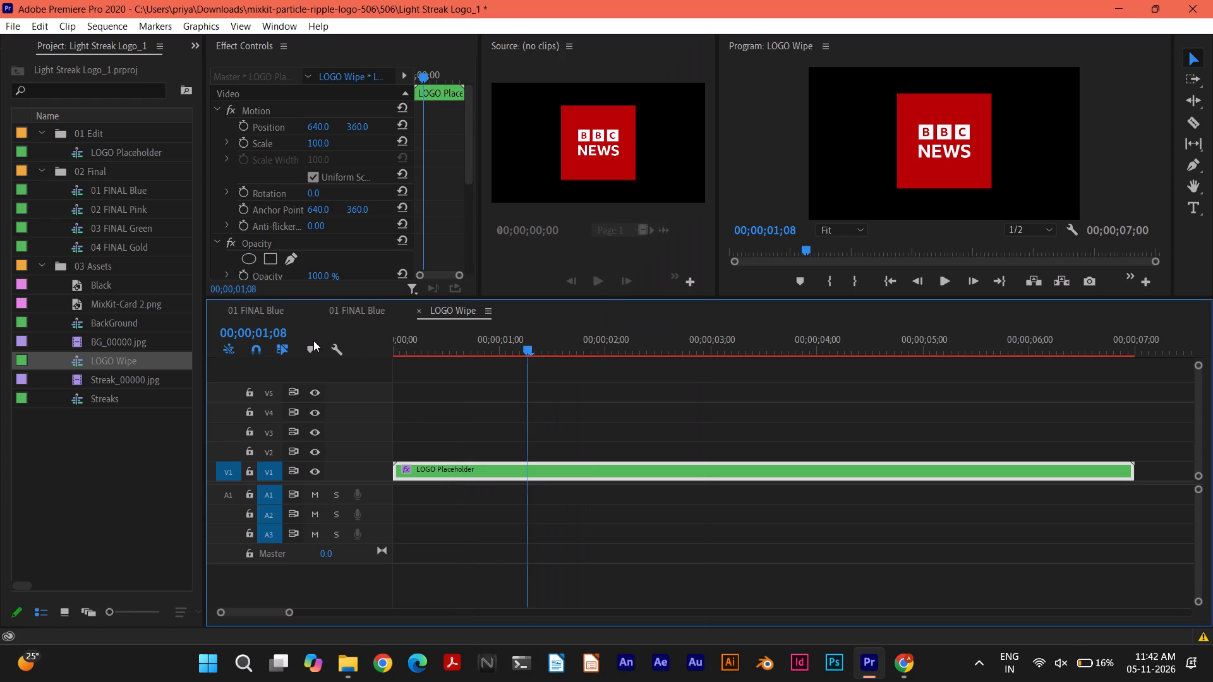
# Switch to the 01 FINAL Blue sequence with the BBC News logo, then play and scrub it from the start to check the animation.
pyautogui.click(269, 308)
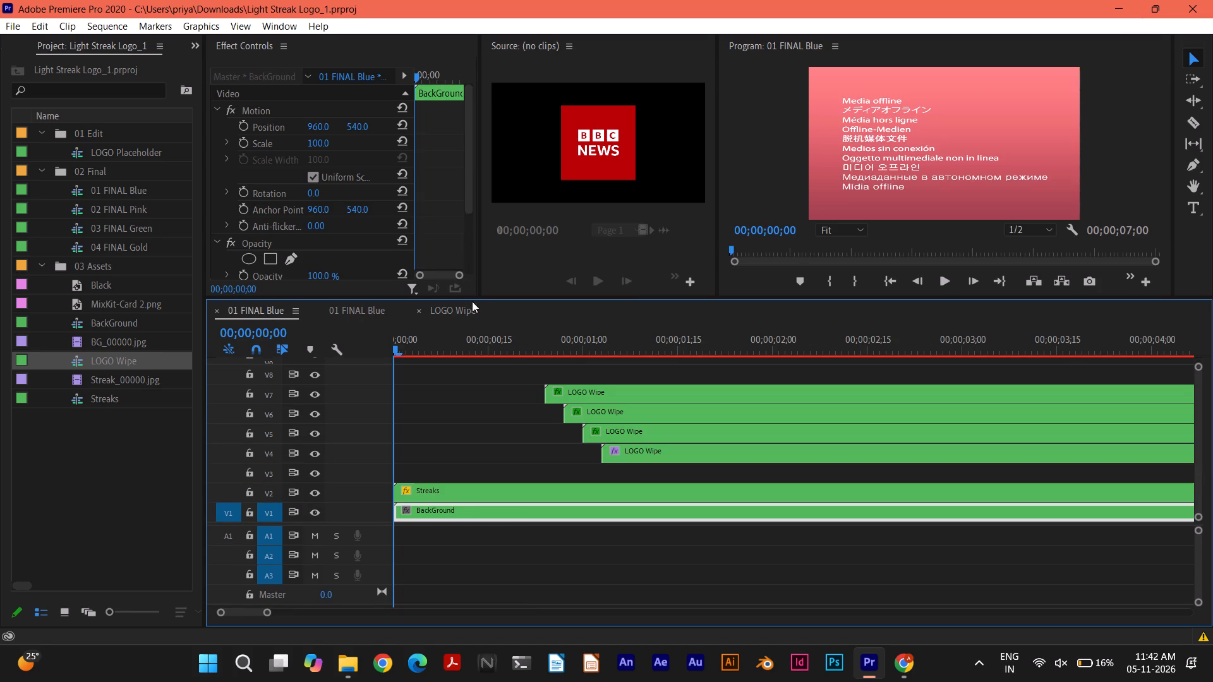
pyautogui.click(456, 308)
pyautogui.click(371, 311)
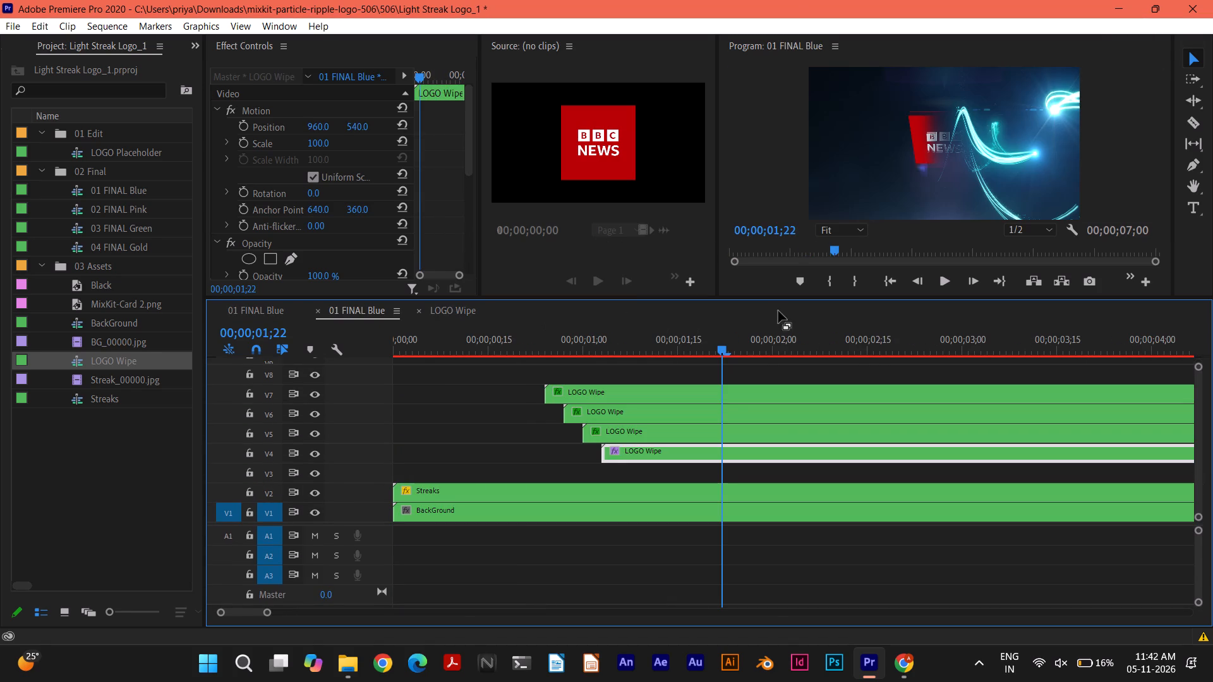
pyautogui.moveTo(721, 346); pyautogui.dragTo(301, 340)
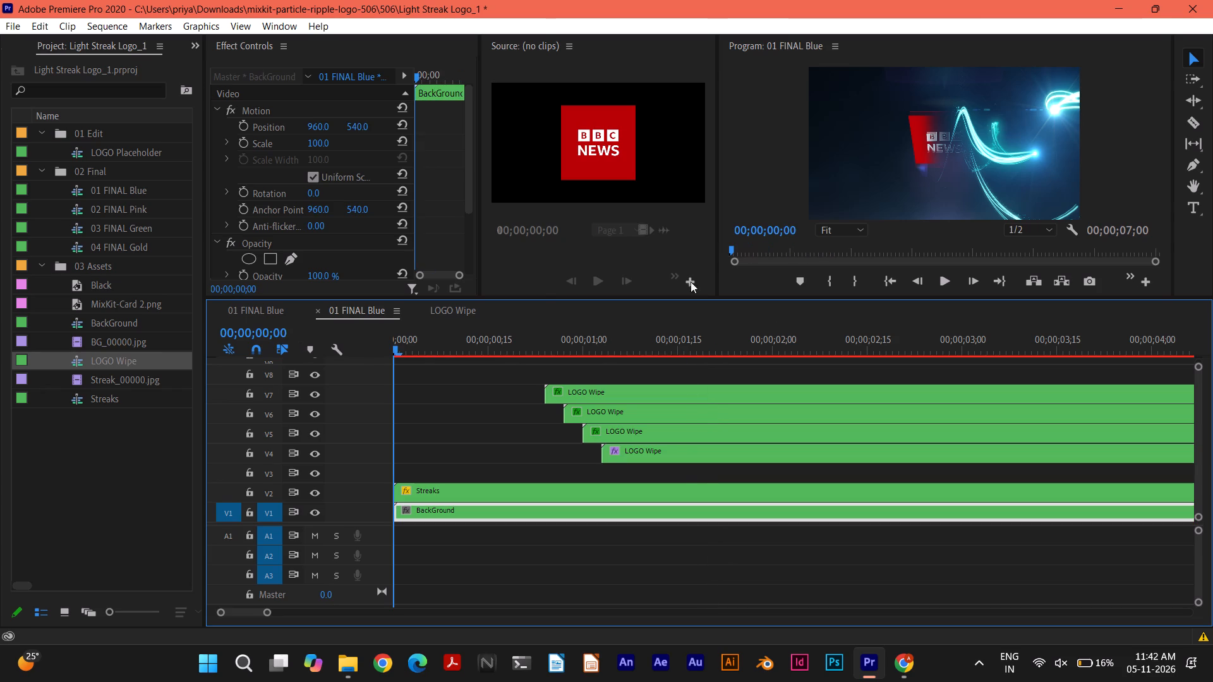
pyautogui.click(941, 280)
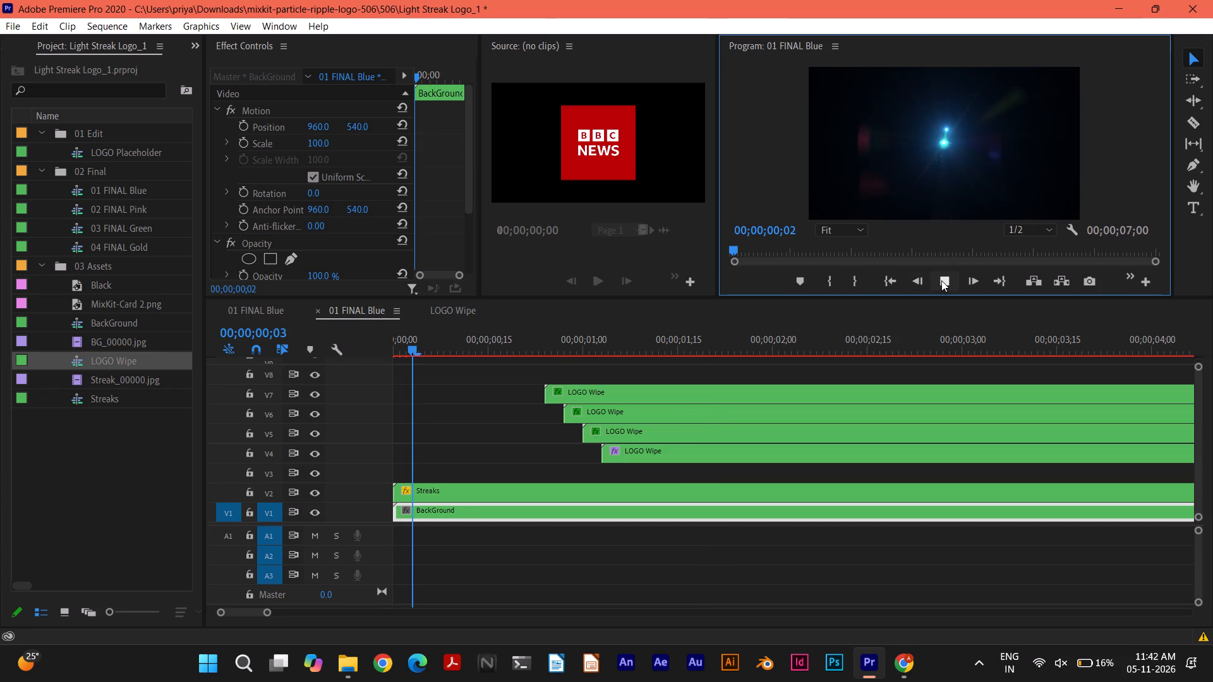
pyautogui.click(941, 280)
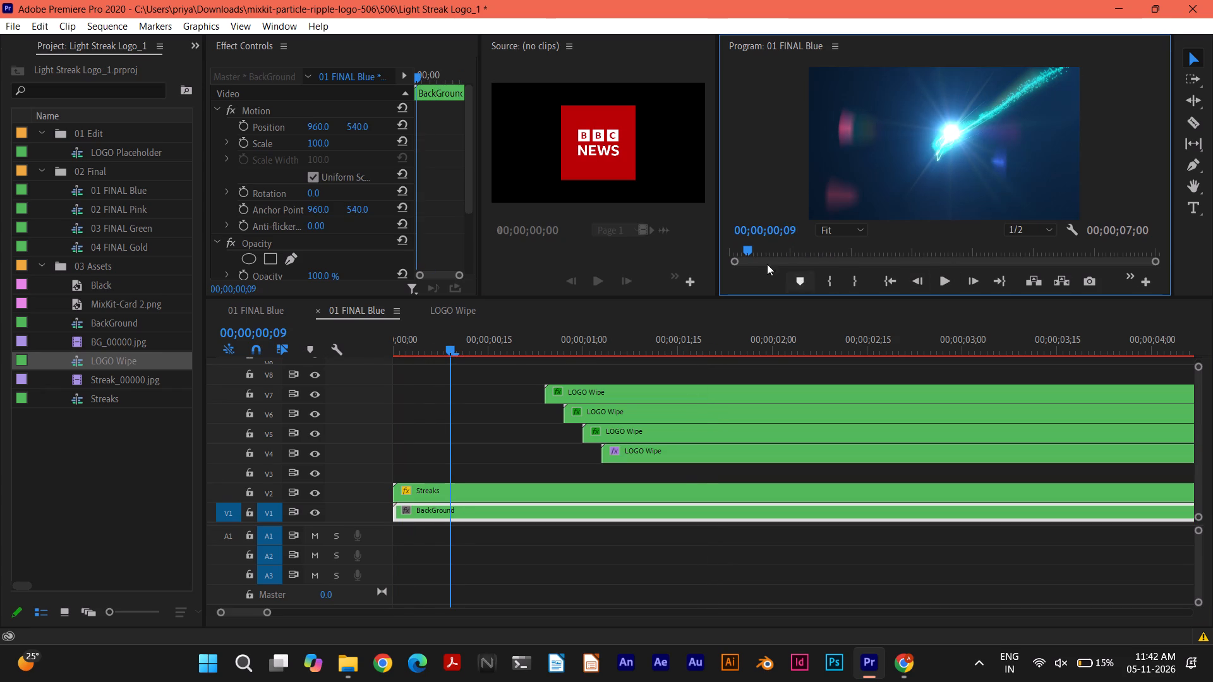
pyautogui.moveTo(747, 246); pyautogui.dragTo(843, 246)
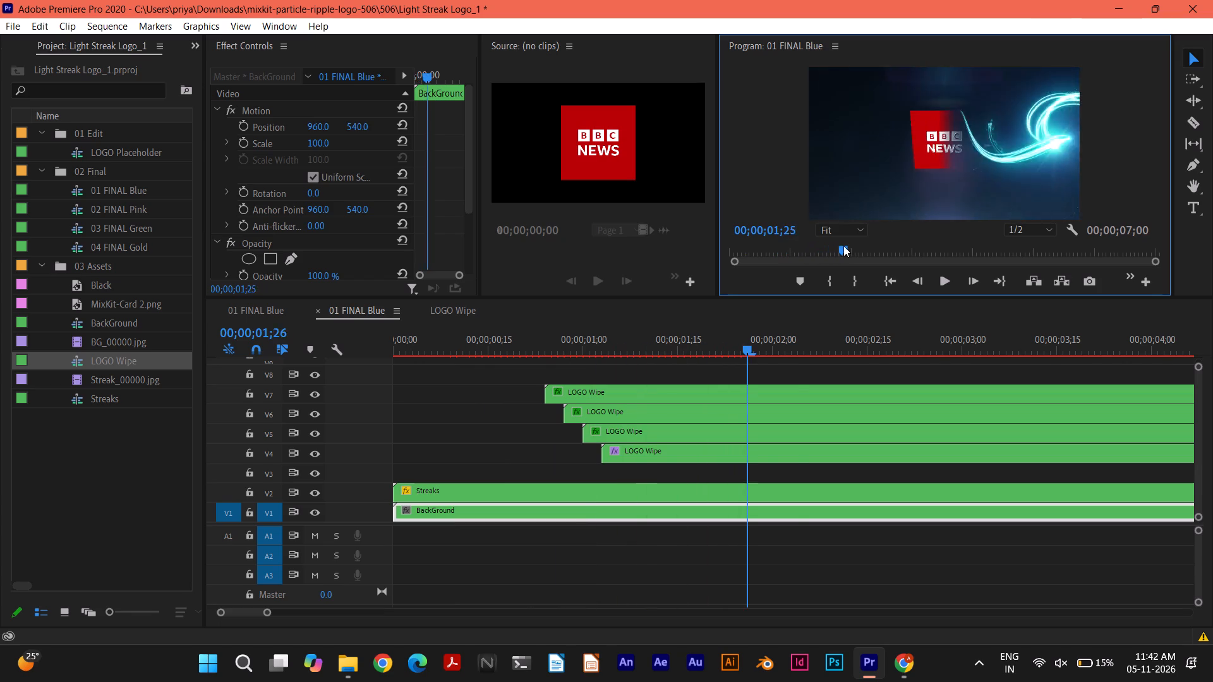
pyautogui.moveTo(843, 246); pyautogui.dragTo(677, 251)
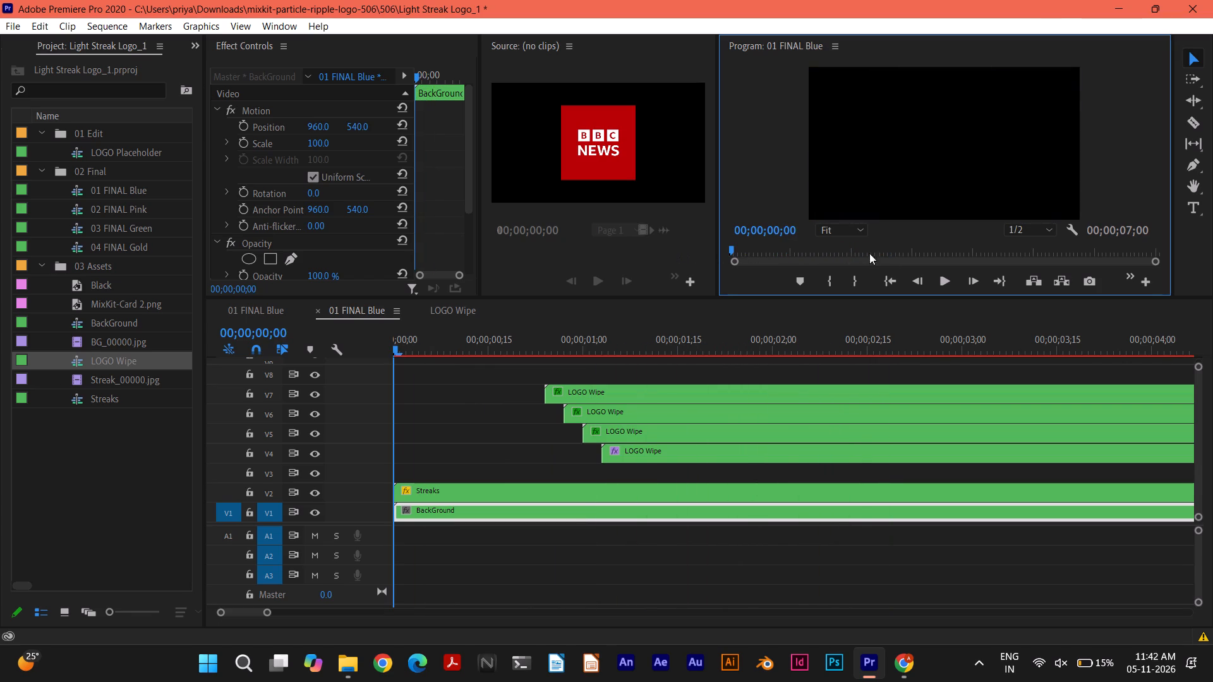
pyautogui.click(943, 278)
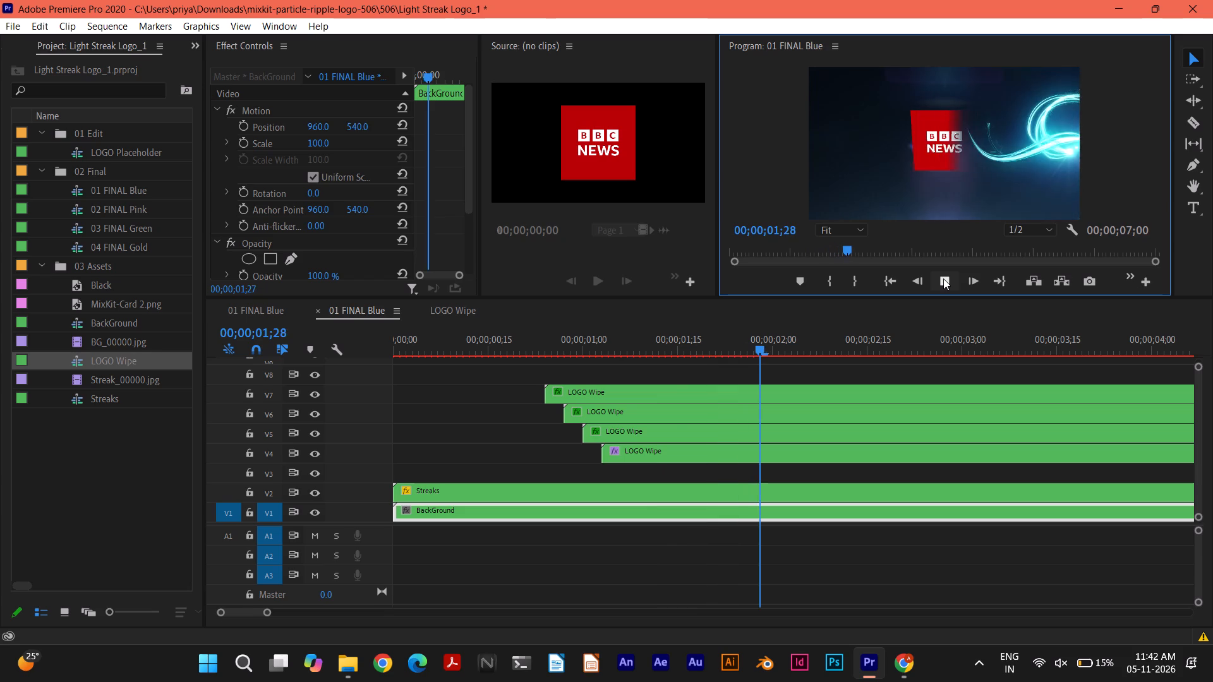
pyautogui.click(943, 278)
pyautogui.moveTo(836, 348); pyautogui.dragTo(701, 352)
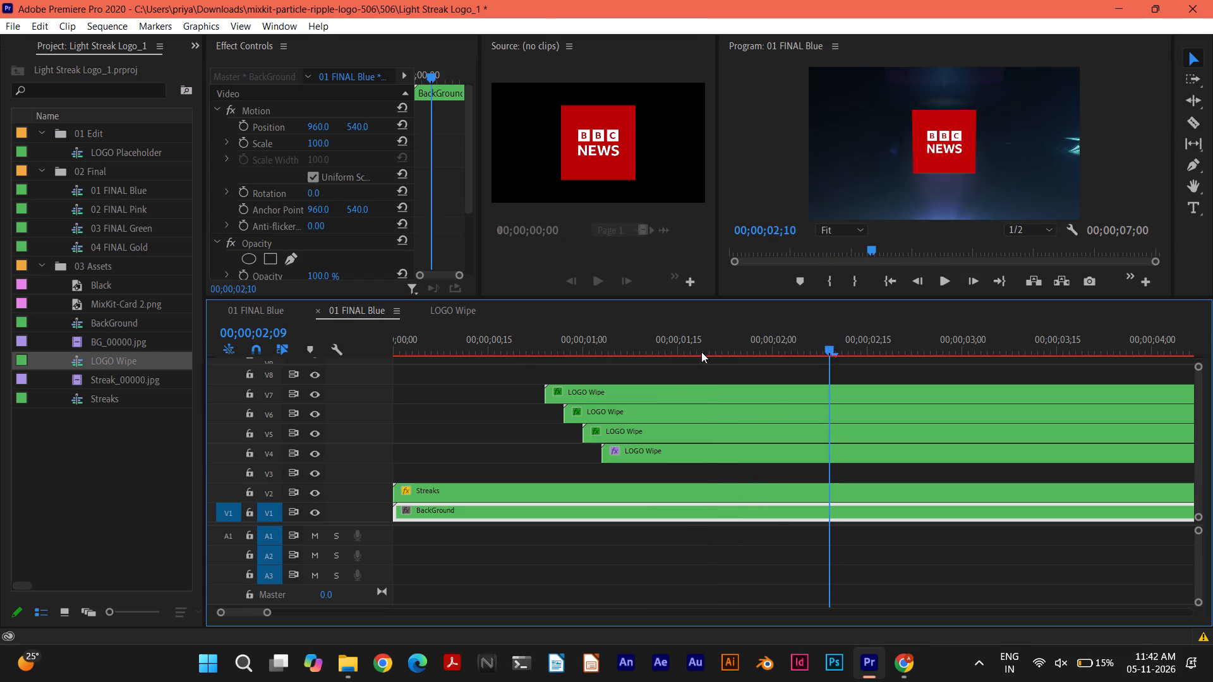
pyautogui.moveTo(701, 352); pyautogui.dragTo(184, 355)
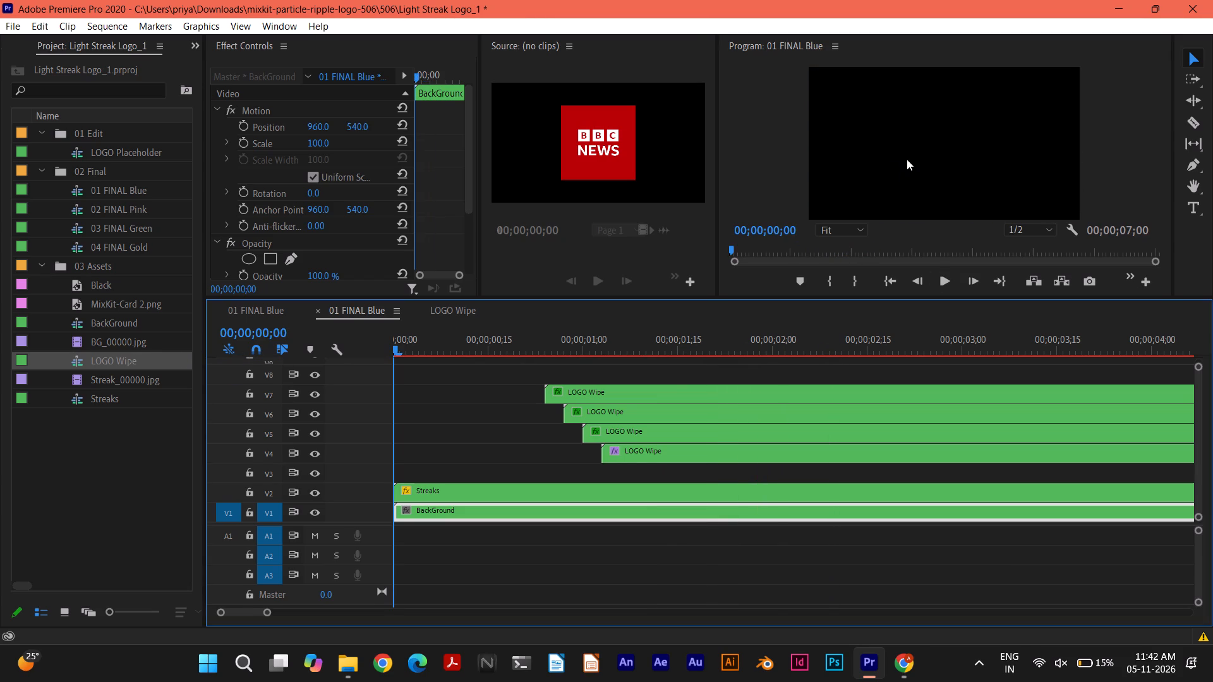
pyautogui.click(938, 282)
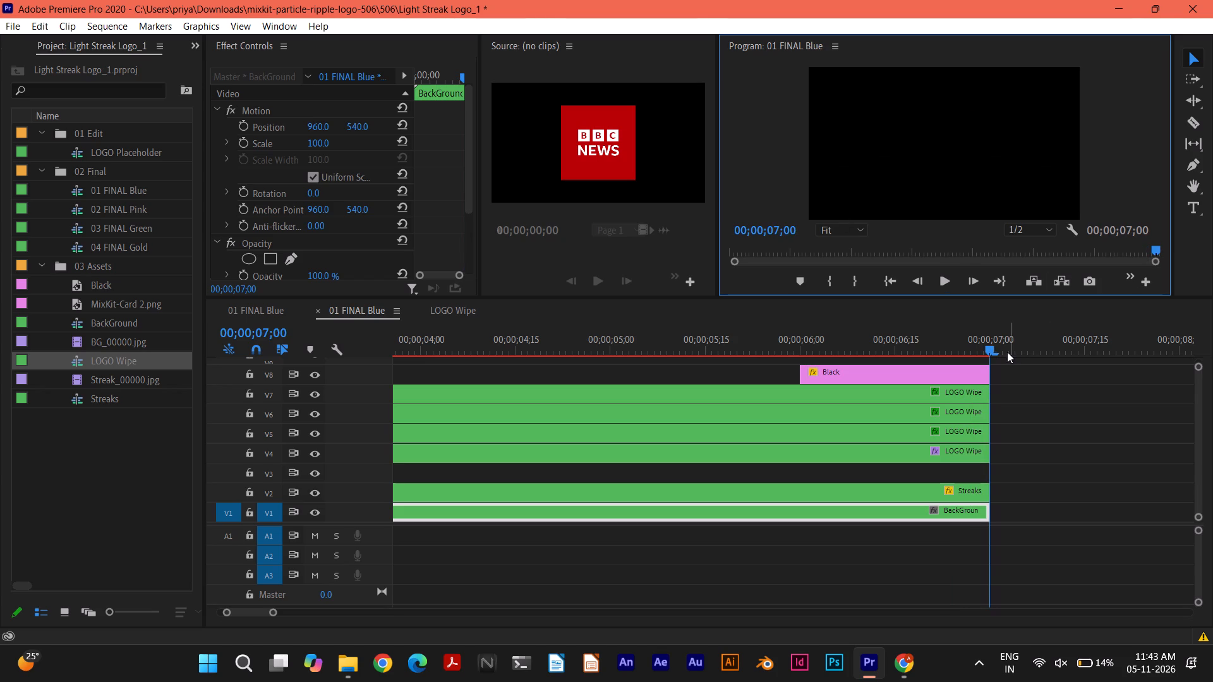
# Render the video previews for the 01 FINAL Blue sequence.
pyautogui.moveTo(990, 347); pyautogui.dragTo(796, 350)
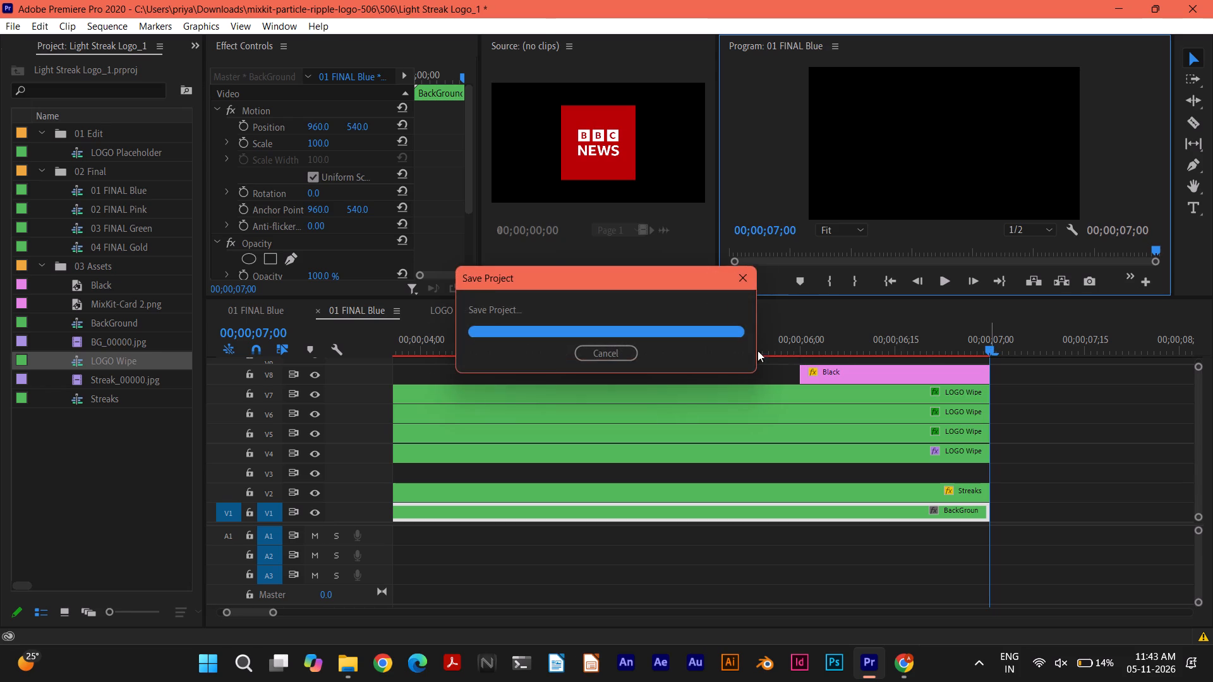
pyautogui.click(744, 368)
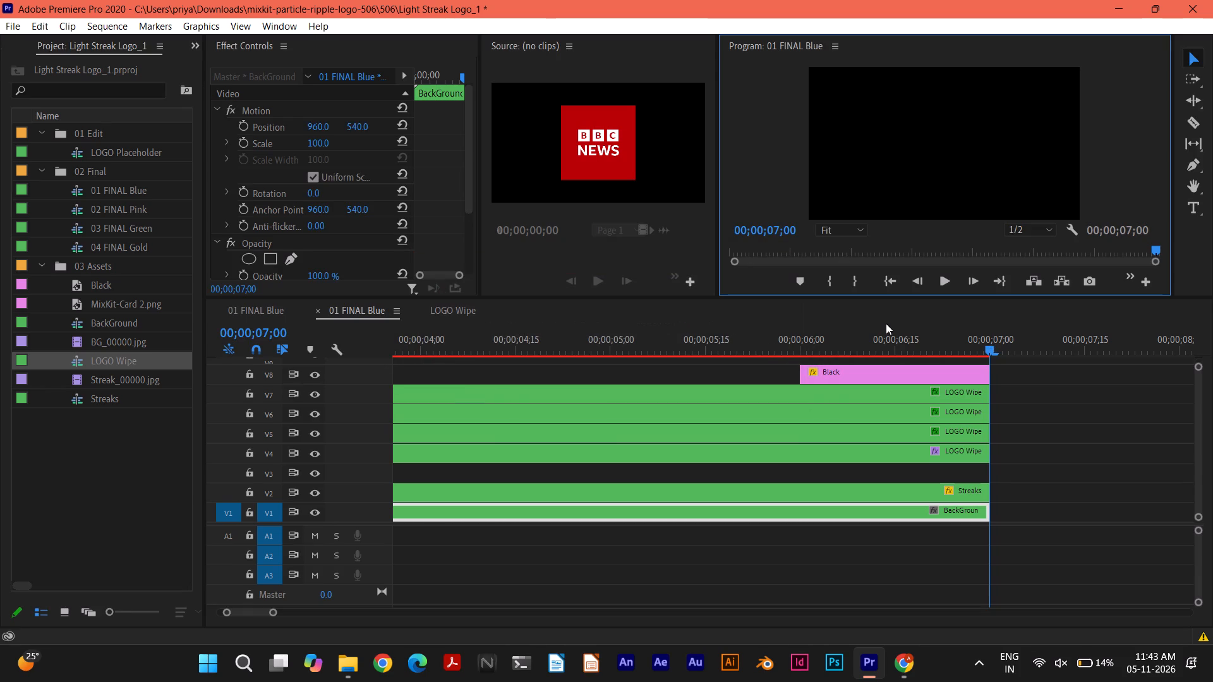
pyautogui.press('Return')
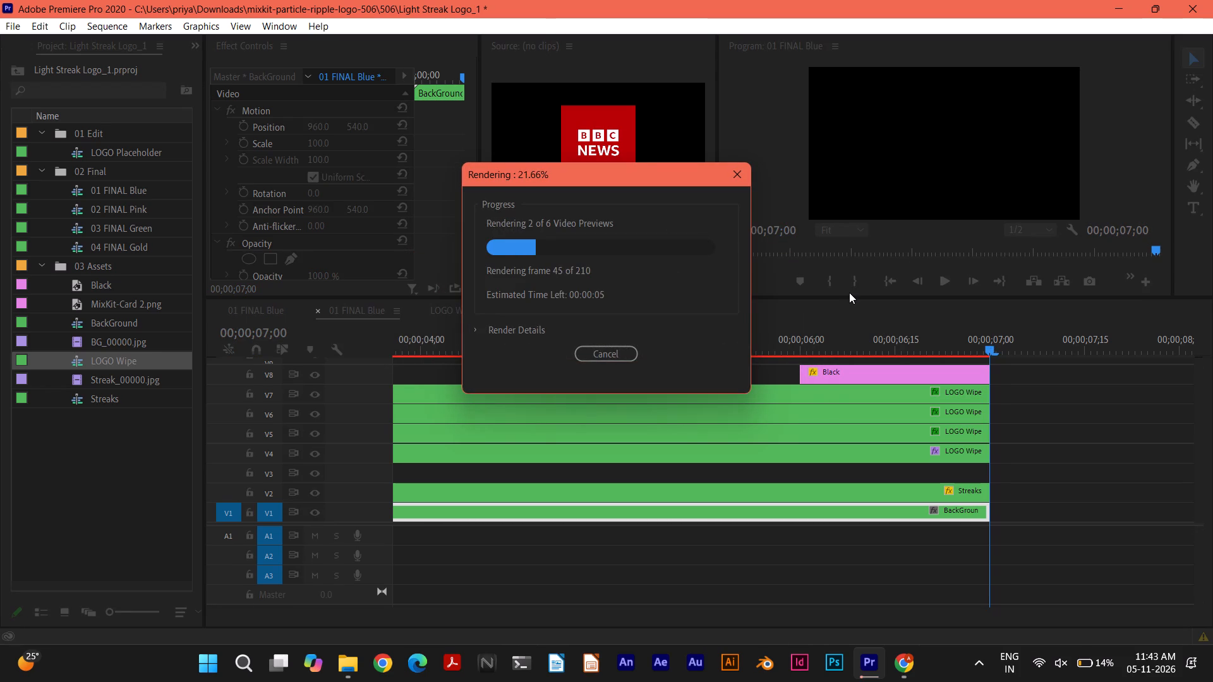
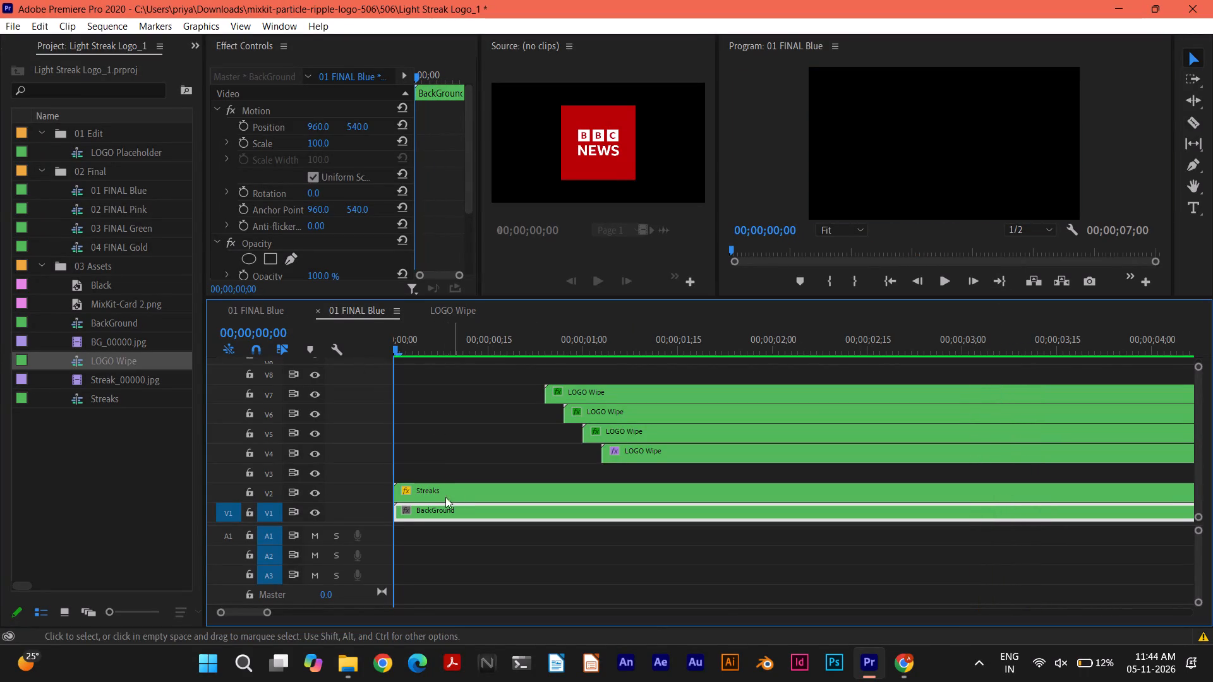
# Import the bbc_theme MP3 from Downloads and place it on track A1 at the start of the 01 FINAL Blue sequence.
pyautogui.doubleClick(123, 456)
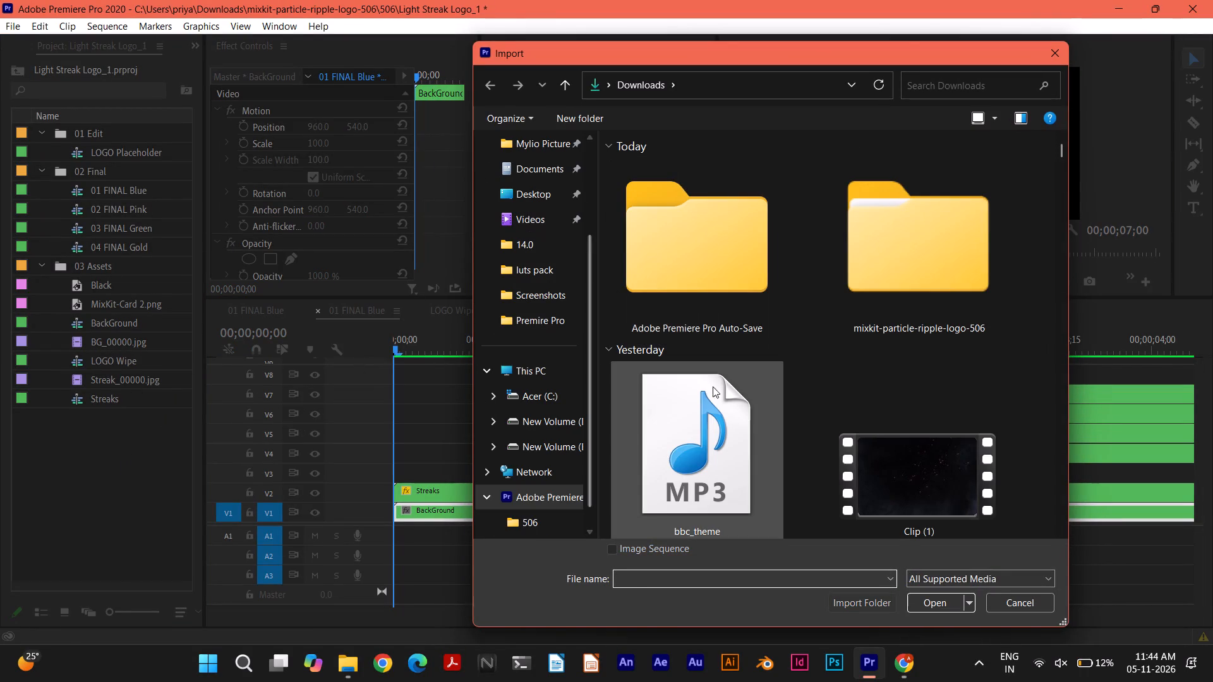
pyautogui.click(713, 410)
pyautogui.click(923, 595)
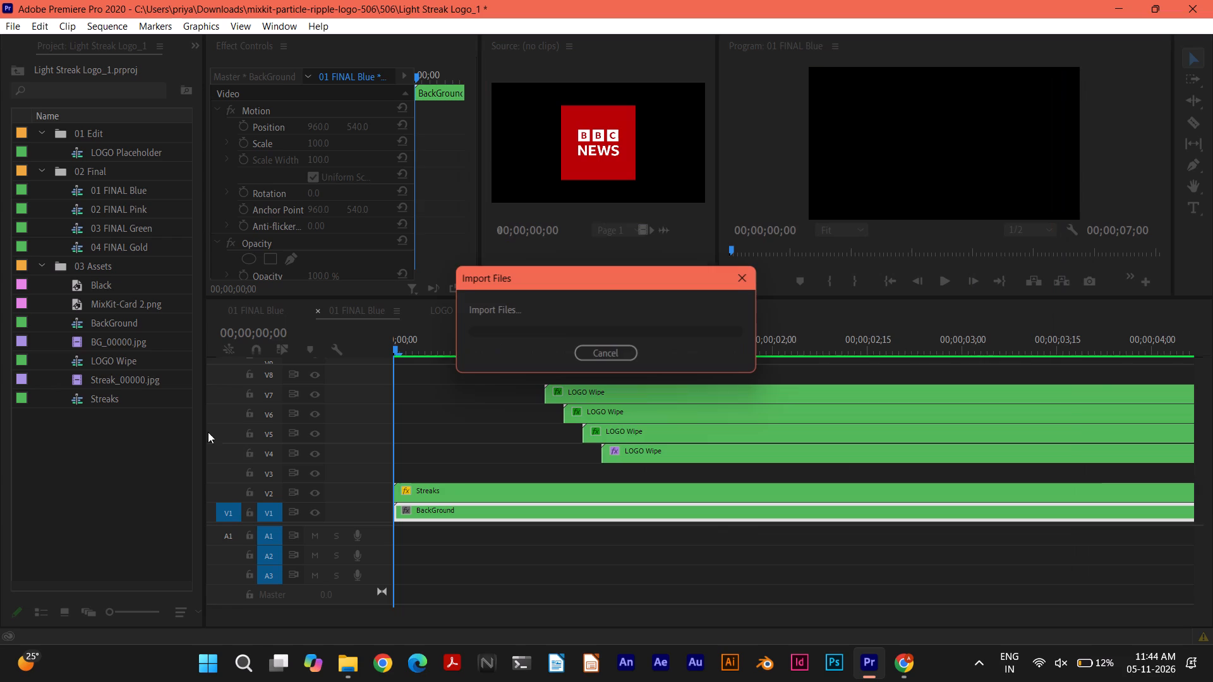
pyautogui.moveTo(83, 421); pyautogui.dragTo(415, 523)
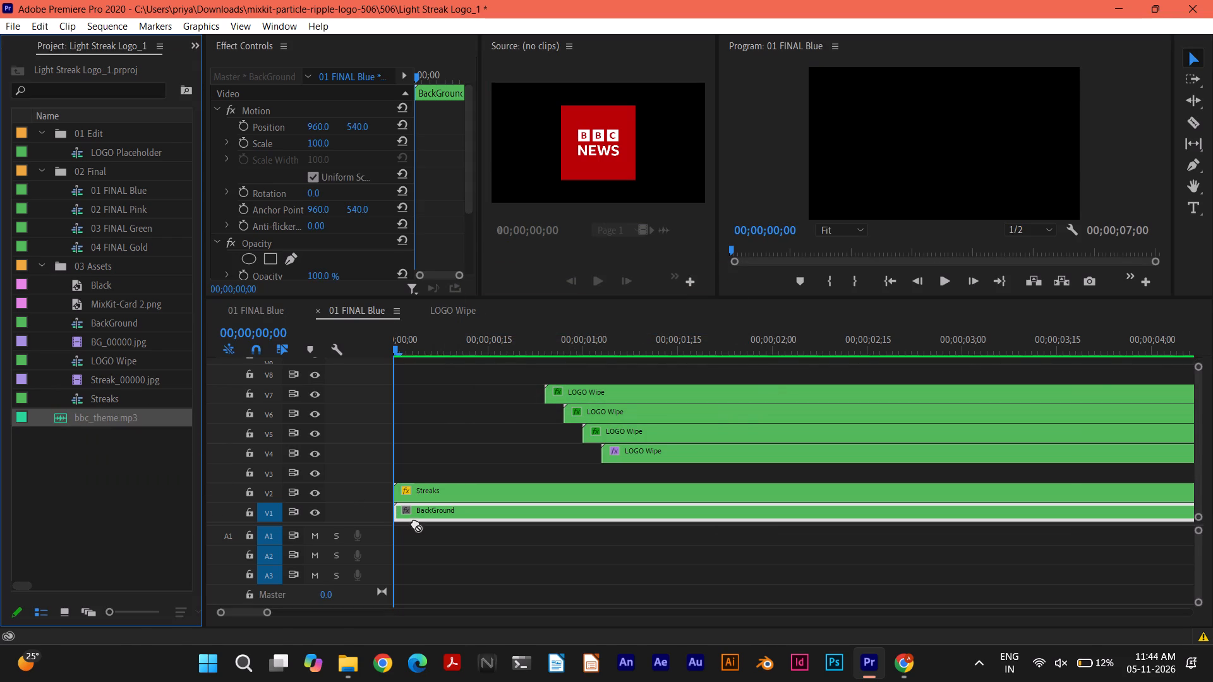
pyautogui.moveTo(415, 523); pyautogui.dragTo(394, 534)
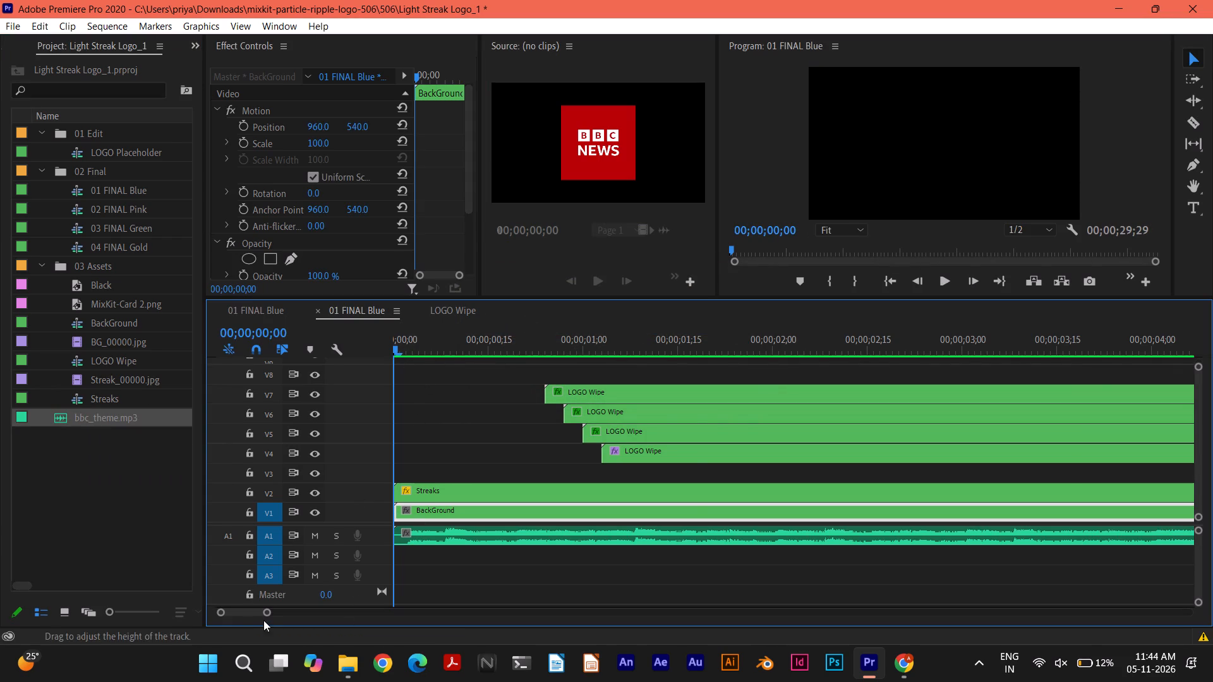
# Trim the end of the bbc_theme clip on A1 to match the end of the video clips at 00;00;07;00.
pyautogui.moveTo(266, 613); pyautogui.dragTo(351, 610)
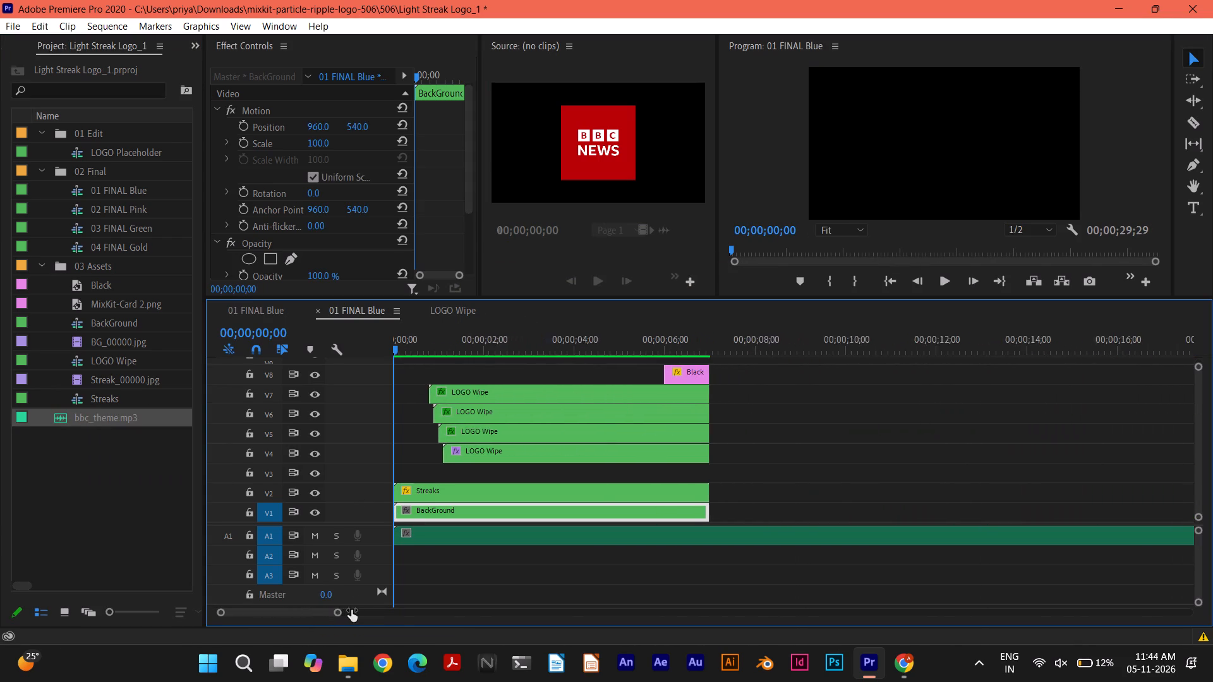
pyautogui.moveTo(351, 610); pyautogui.dragTo(430, 615)
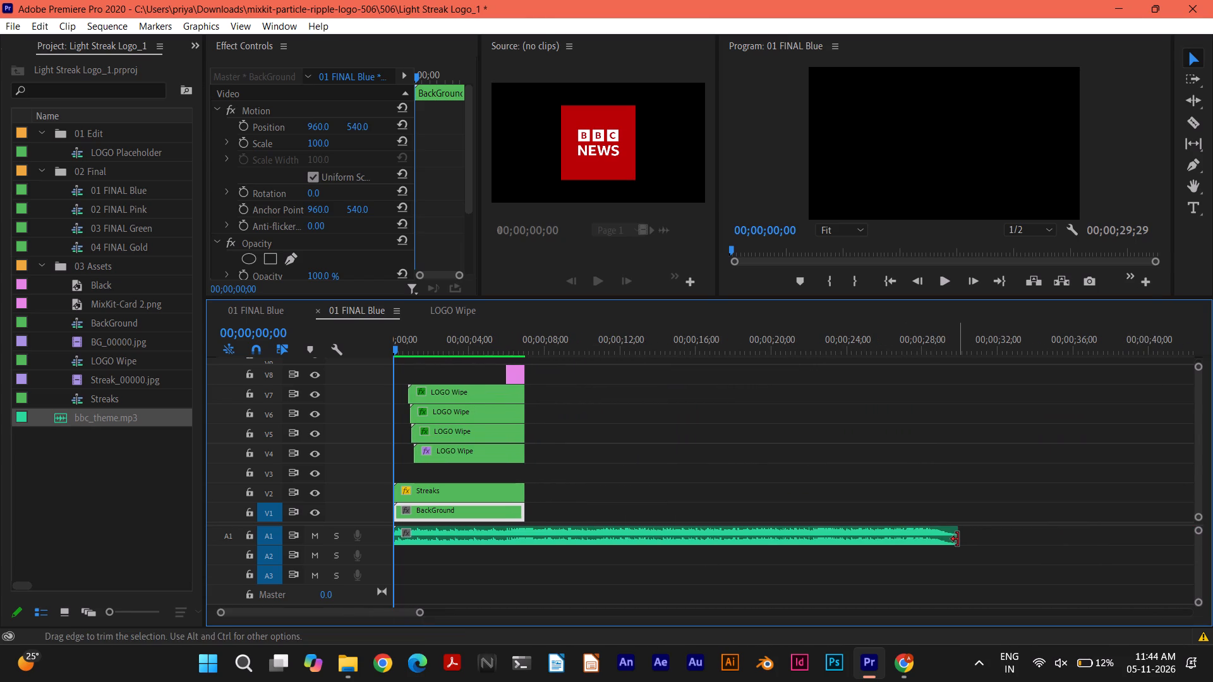
pyautogui.moveTo(958, 539); pyautogui.dragTo(528, 539)
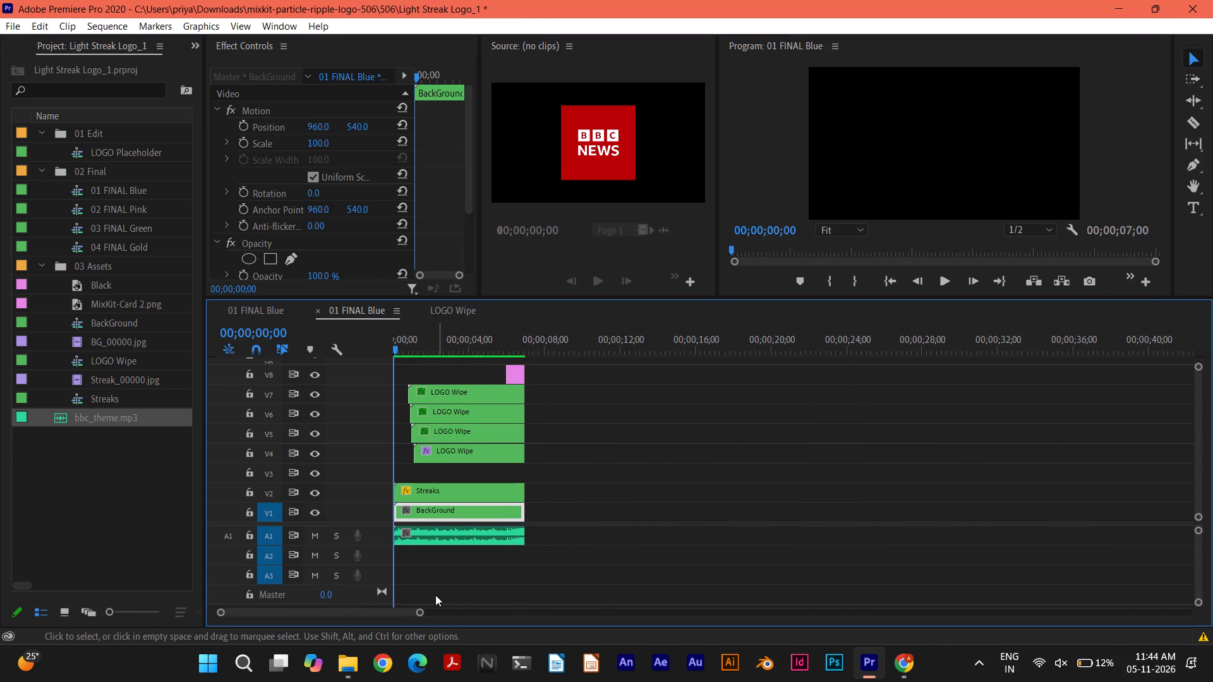
pyautogui.moveTo(417, 612); pyautogui.dragTo(342, 602)
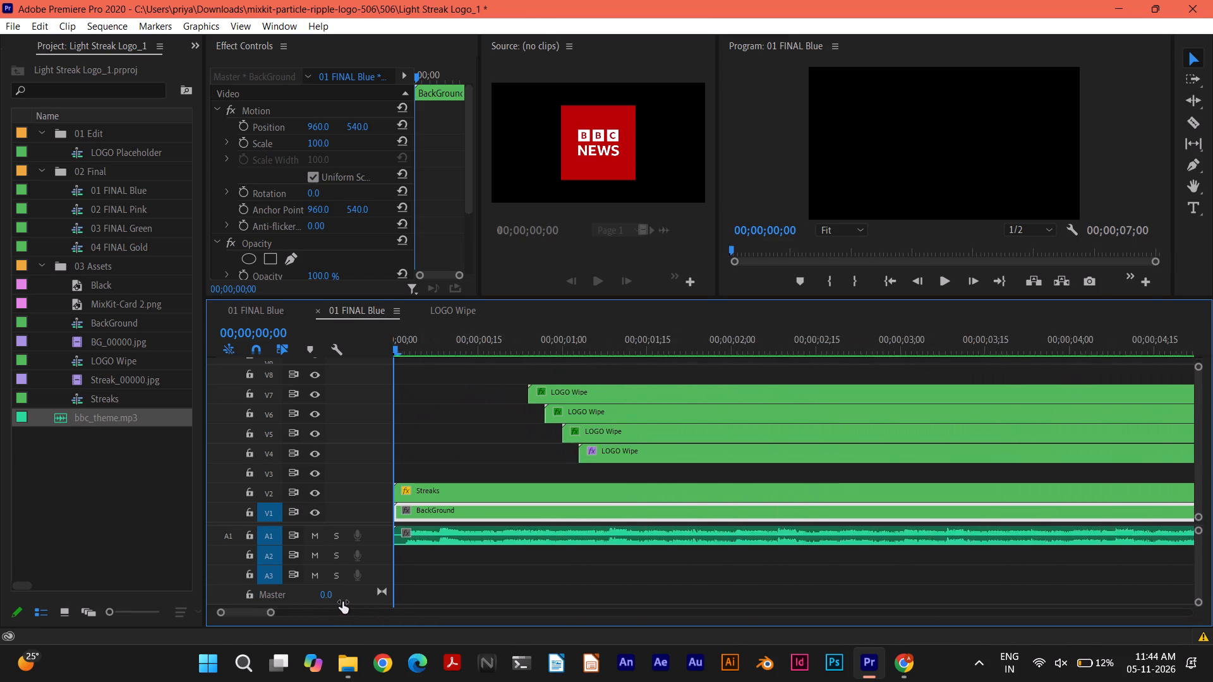
pyautogui.moveTo(342, 602); pyautogui.dragTo(340, 601)
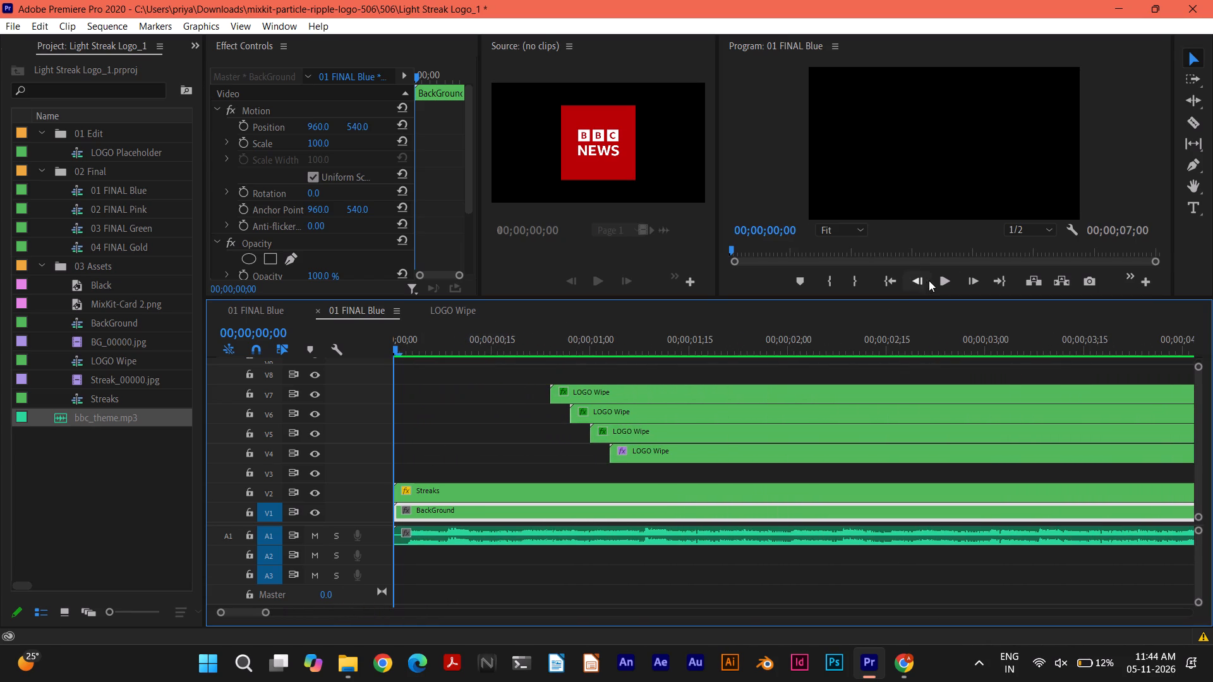
# Play the 01 FINAL Blue sequence with the bbc_theme music.
pyautogui.click(938, 279)
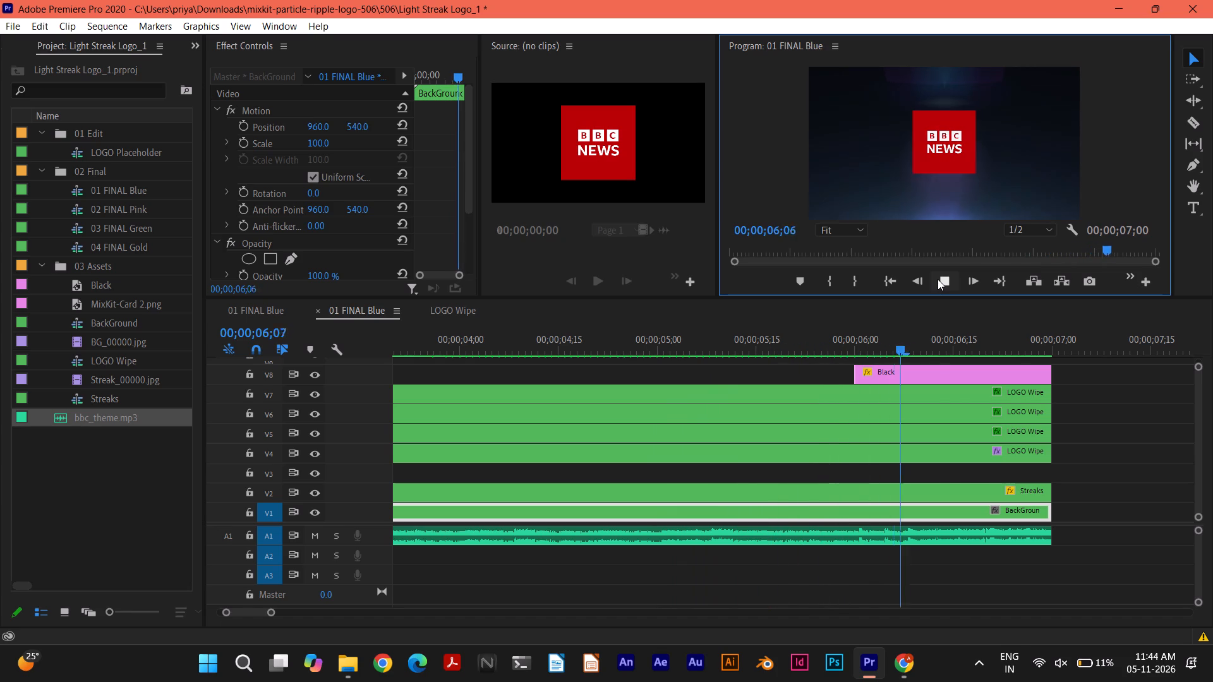
# Stop playback and scrub back through the 01 FINAL Blue sequence to its start at 00;00;00;00.
pyautogui.click(938, 279)
pyautogui.moveTo(994, 348); pyautogui.dragTo(960, 350)
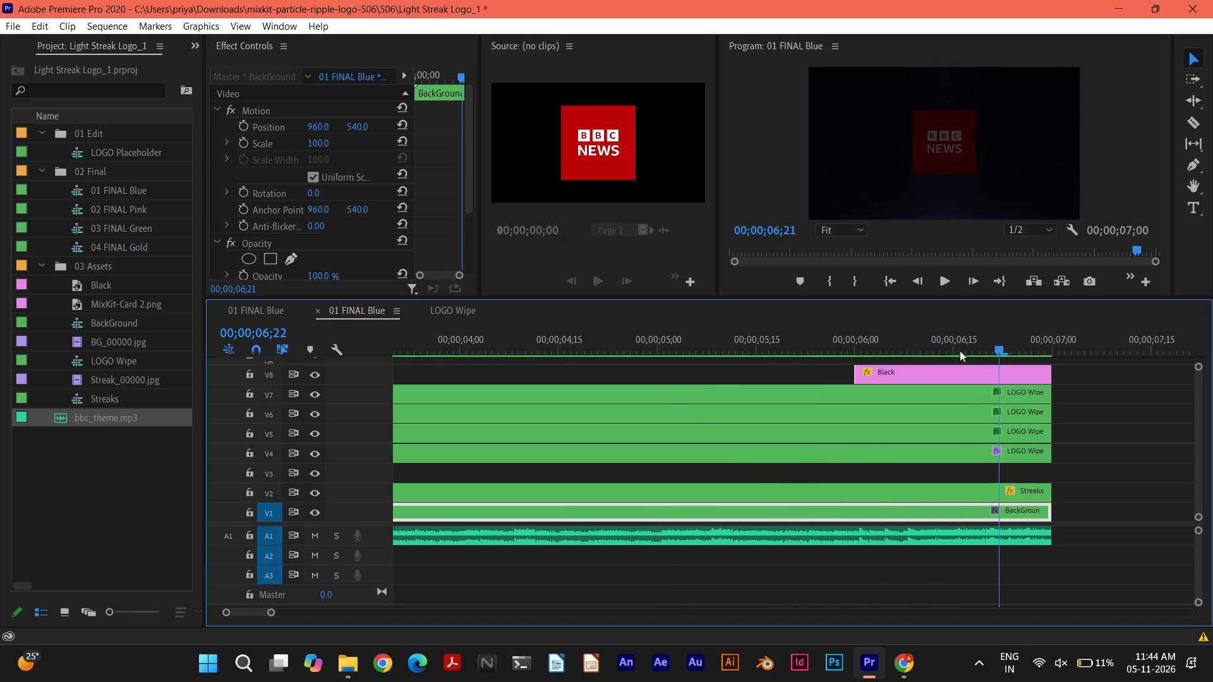
pyautogui.moveTo(960, 350); pyautogui.dragTo(70, 265)
pyautogui.moveTo(828, 250); pyautogui.dragTo(713, 249)
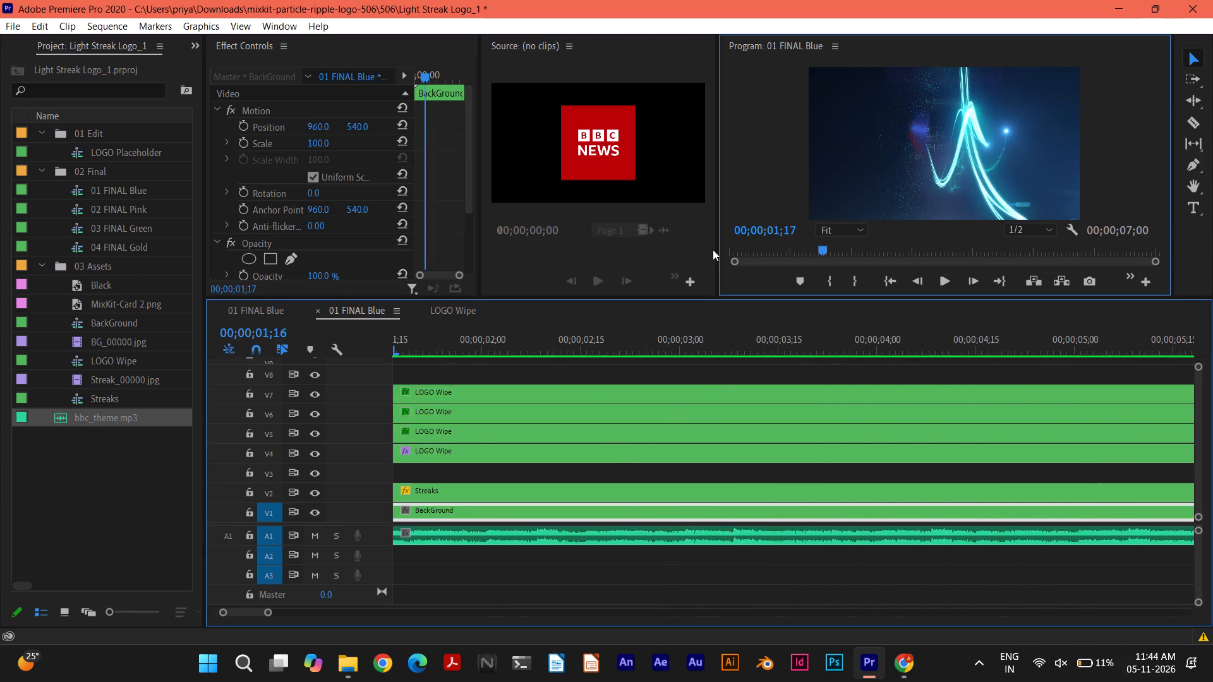
pyautogui.moveTo(713, 249); pyautogui.dragTo(585, 247)
# Export the 01 FINAL Blue sequence as the H.264 video 01 FINAL Blue.mp4 on the Desktop.
pyautogui.hotkey('ctrl', 'm')
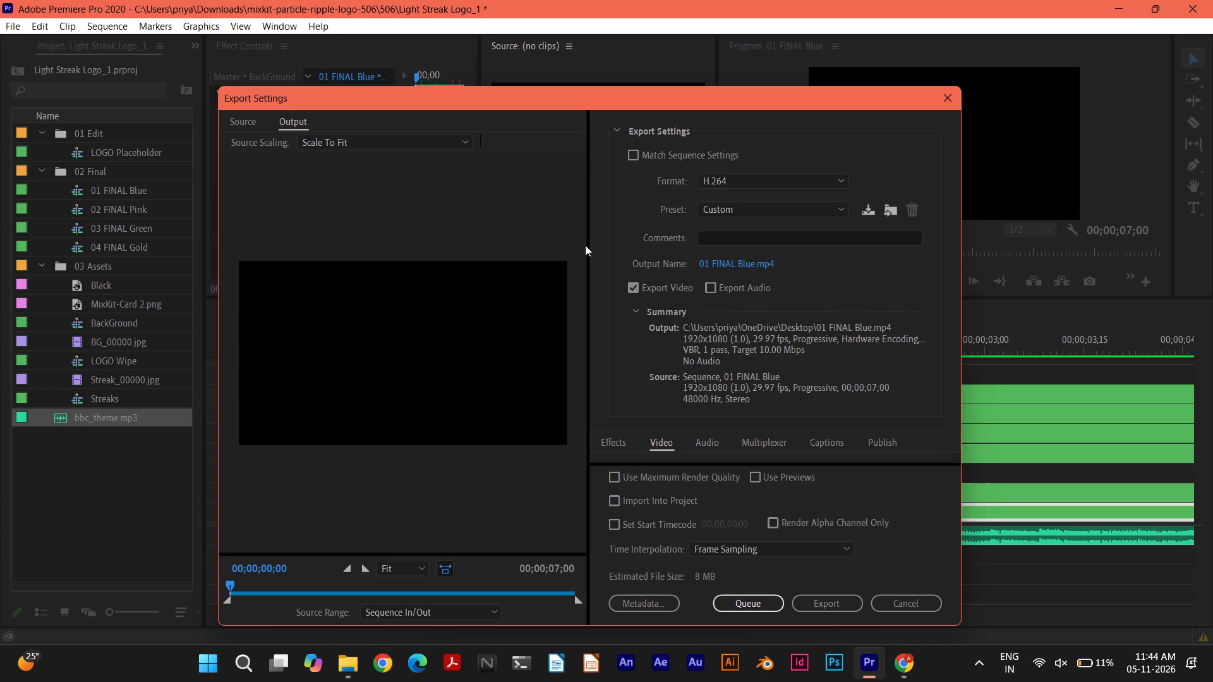
pyautogui.press('Right')
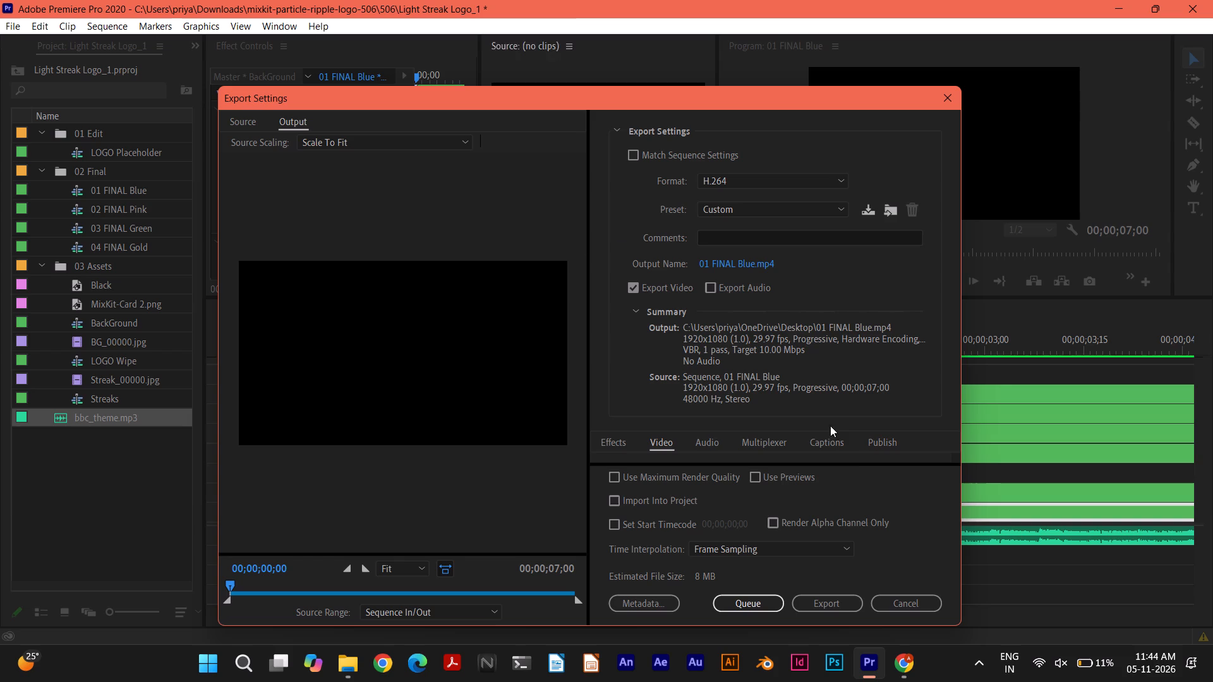
pyautogui.click(844, 595)
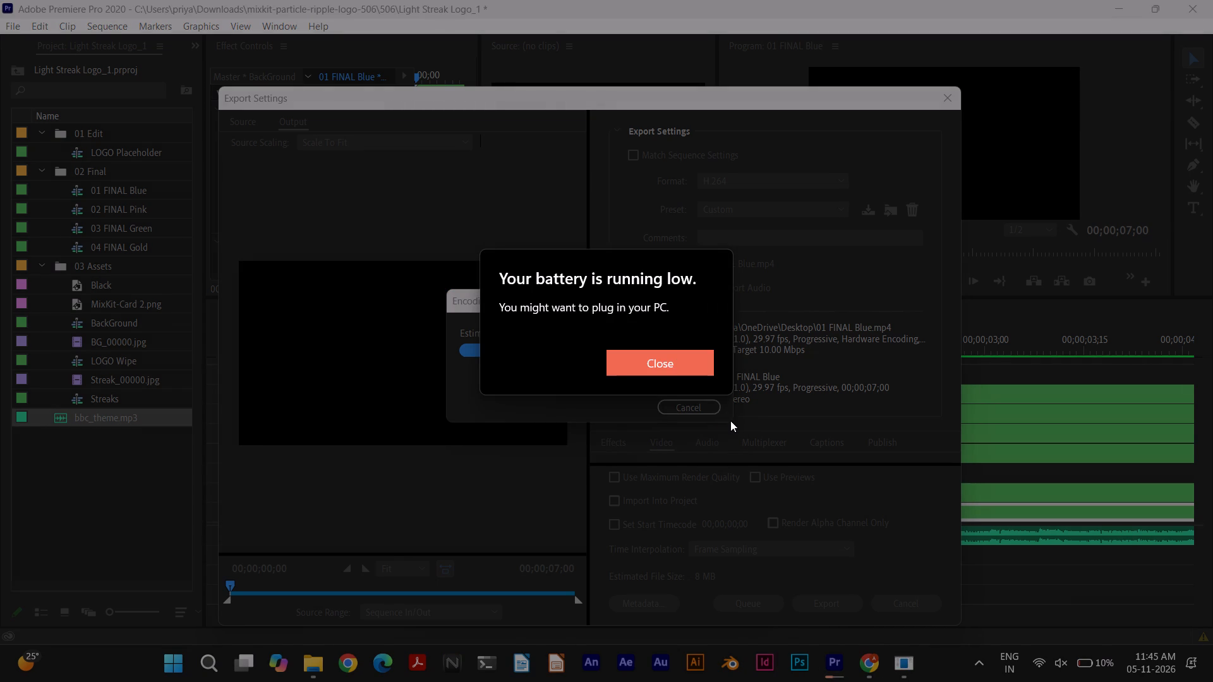
# Dismiss the low-battery notice and close both Windows Script Host error windows.
pyautogui.click(701, 364)
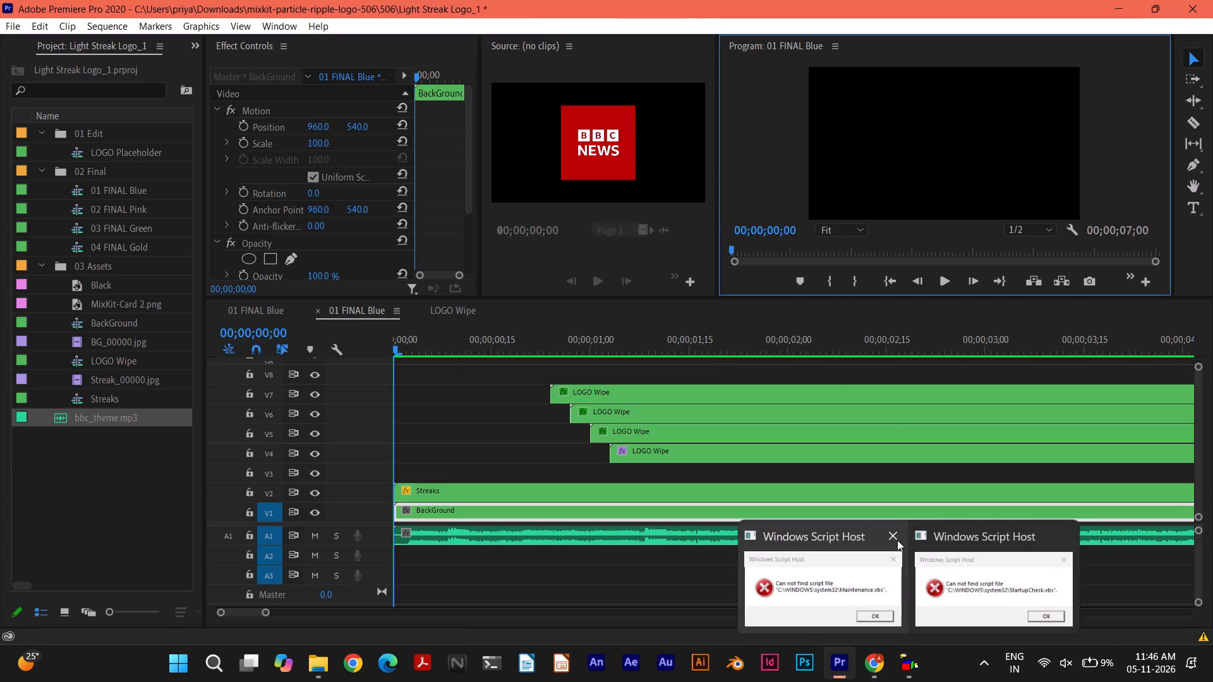
pyautogui.click(891, 536)
pyautogui.click(974, 537)
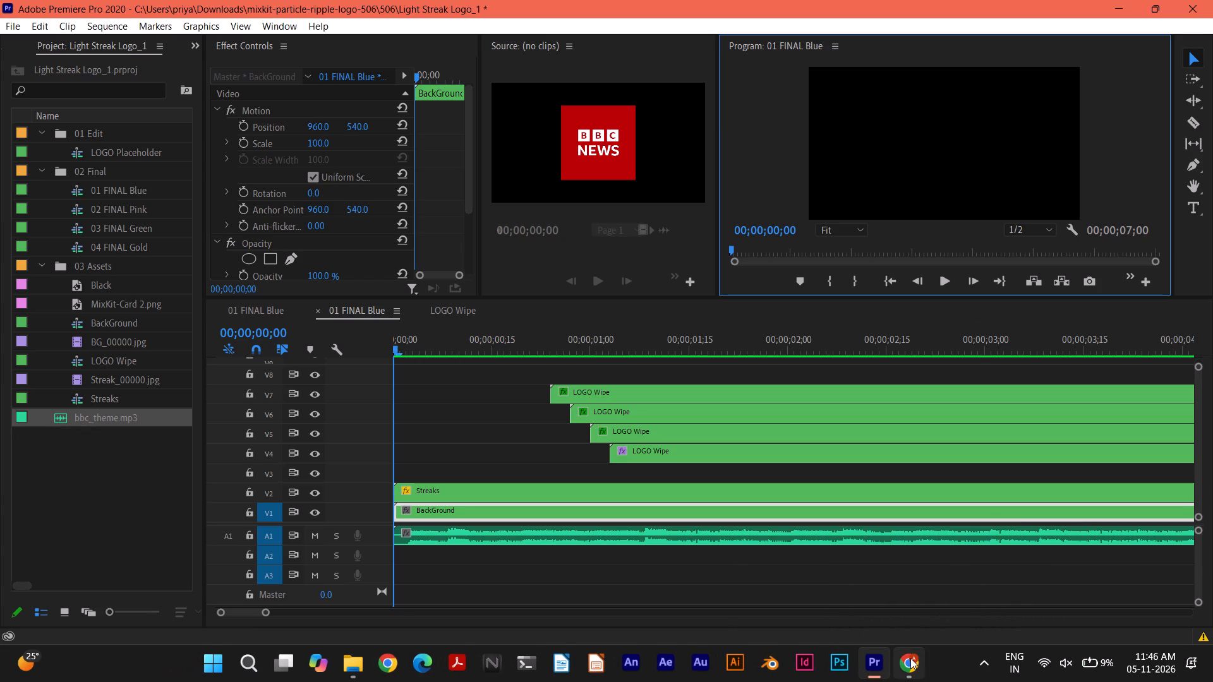
# Clear the open windows to reach the desktop, play the exported 01 FINAL Blue video, pause it and leave full screen.
pyautogui.click(356, 668)
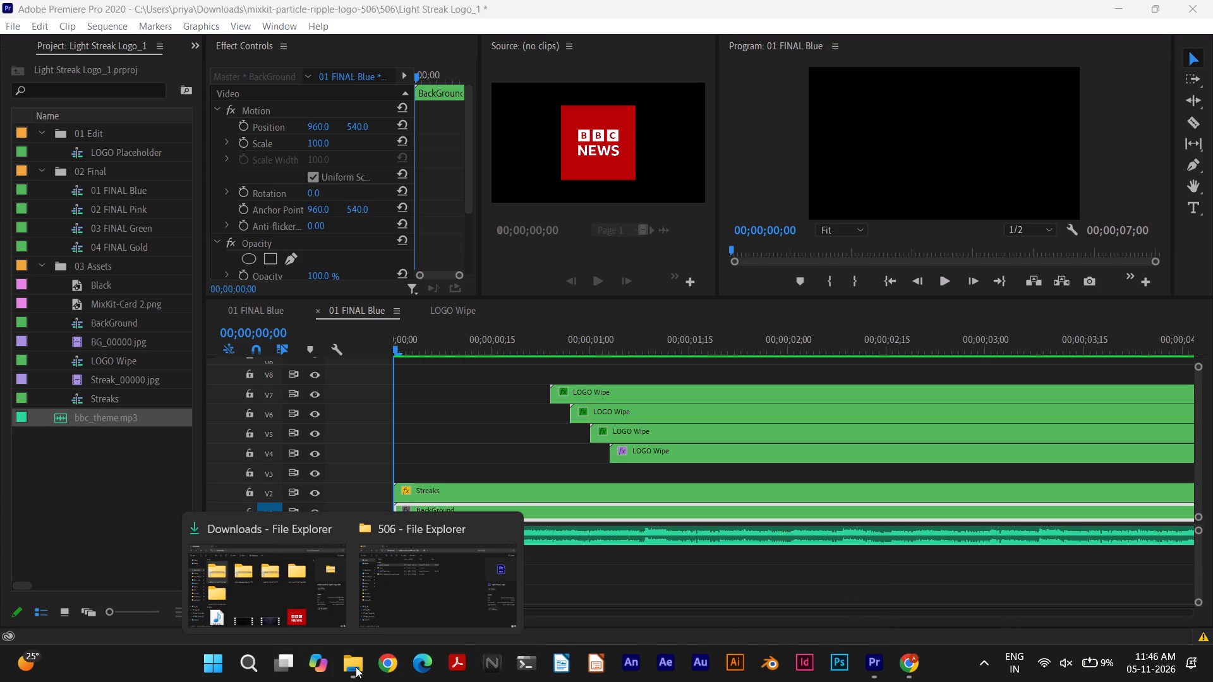
pyautogui.click(1124, 12)
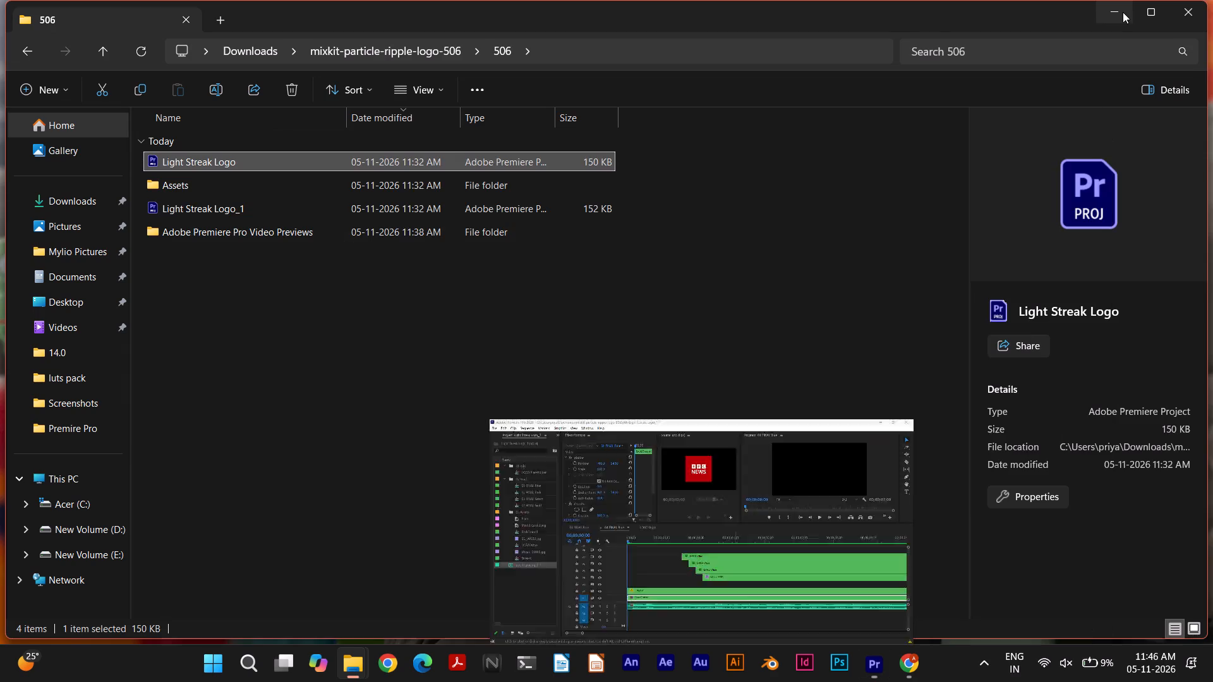
pyautogui.click(1121, 12)
pyautogui.click(1119, 12)
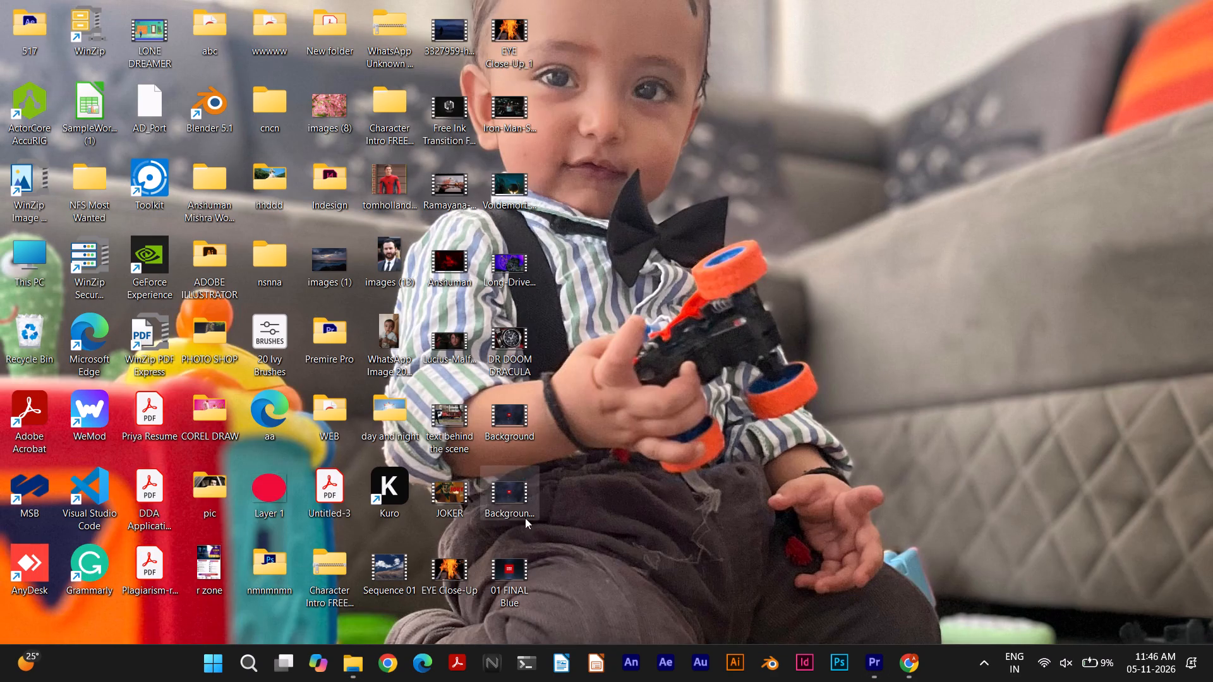
pyautogui.doubleClick(512, 553)
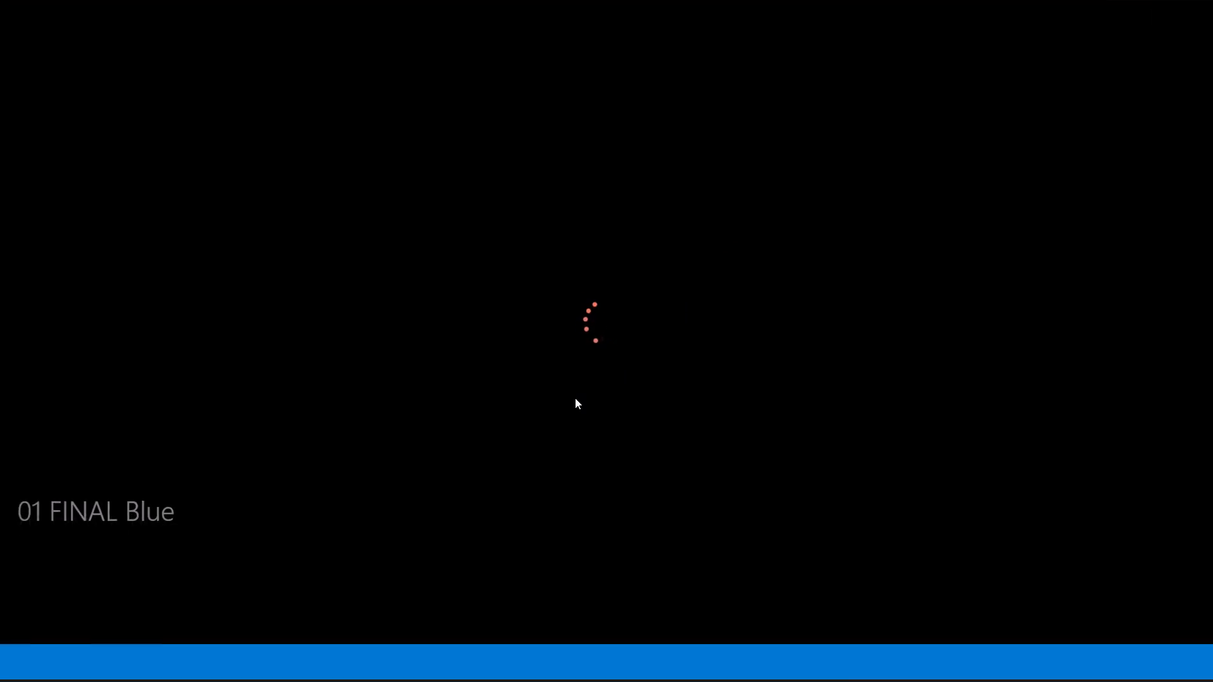
pyautogui.click(613, 636)
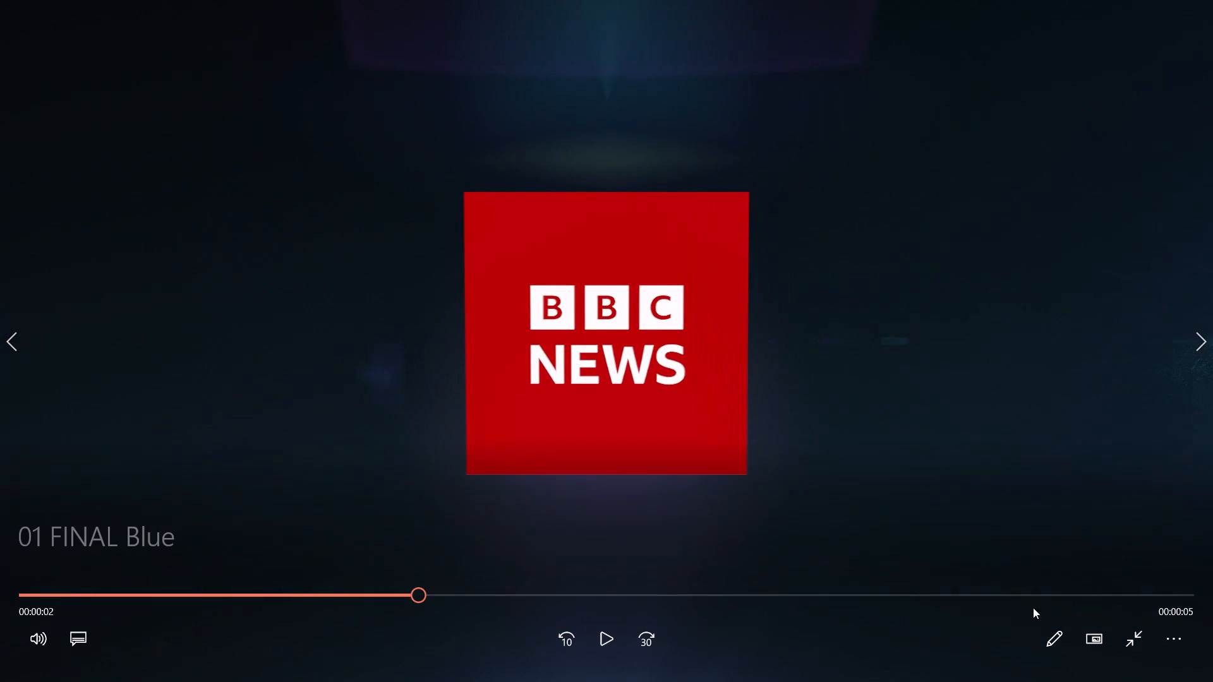
pyautogui.click(1134, 630)
# Connect the OnePlus Nord Buds 2r over Bluetooth.
pyautogui.click(1097, 669)
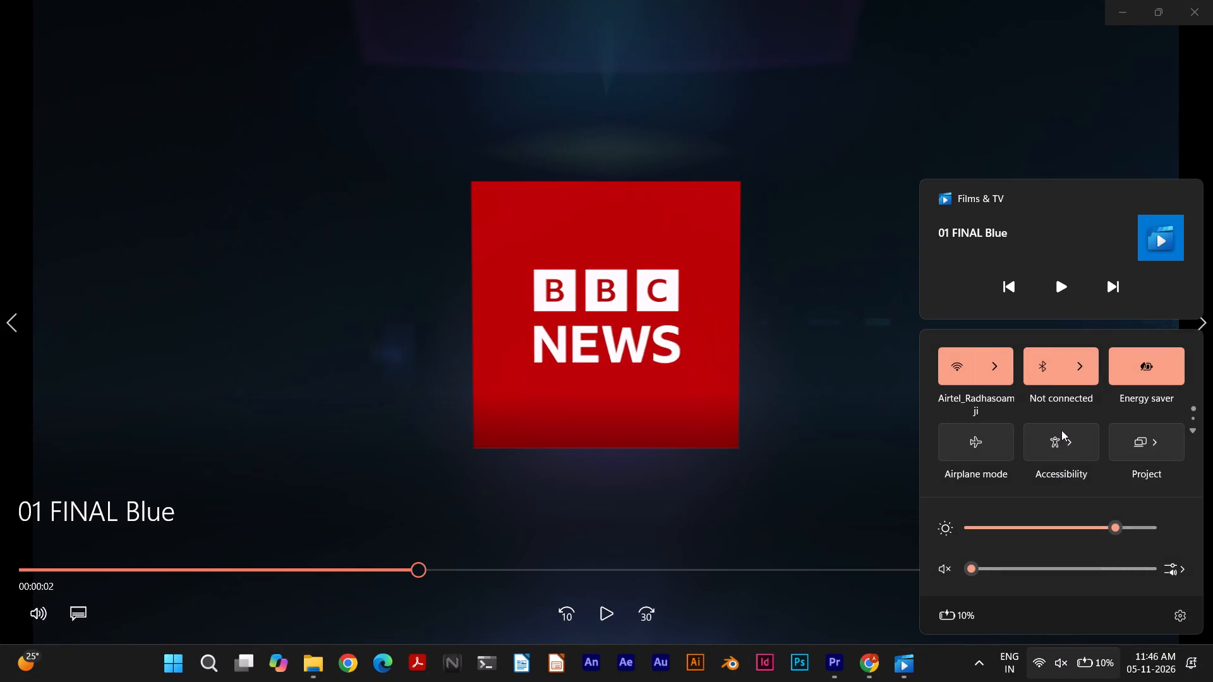
pyautogui.click(1083, 375)
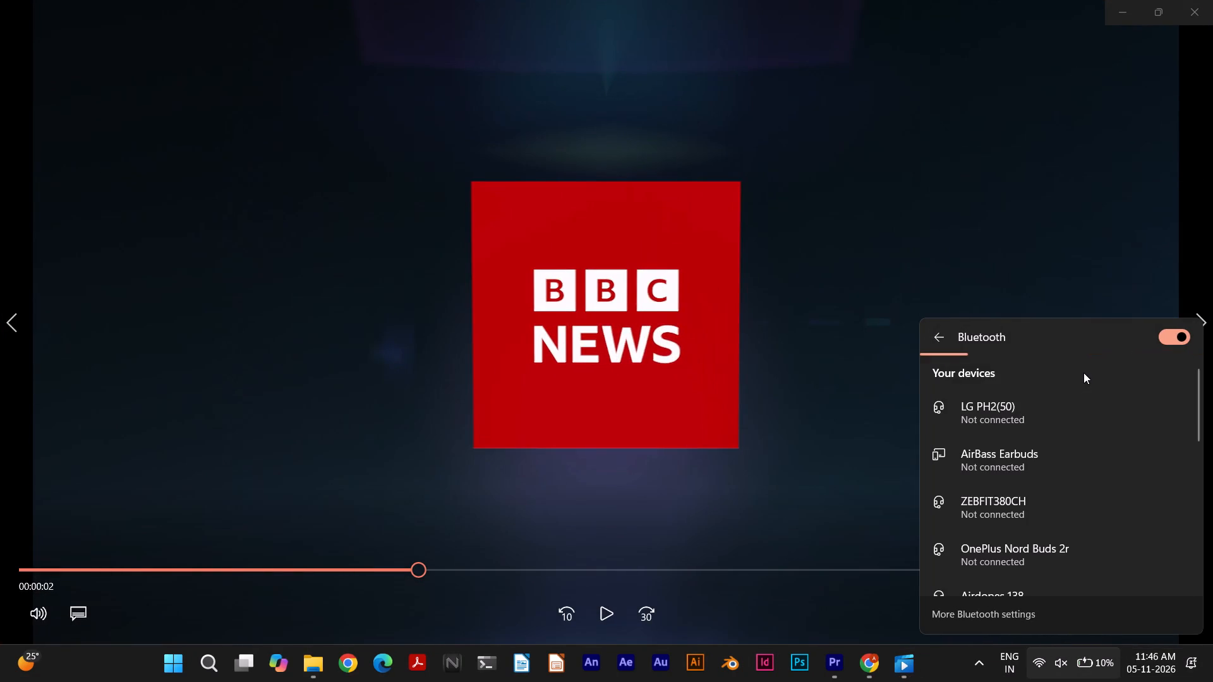
pyautogui.click(1058, 551)
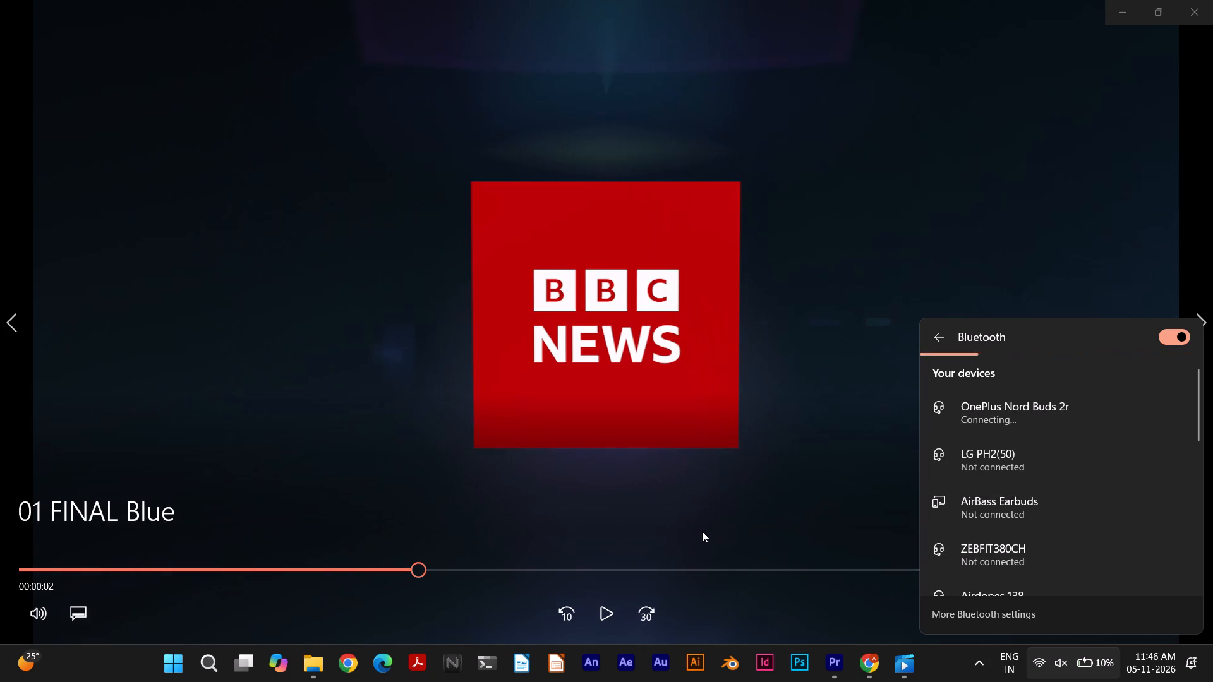
# Replay the exported 01 FINAL Blue video from the start to check its sound, then pause it.
pyautogui.moveTo(416, 573); pyautogui.dragTo(0, 535)
pyautogui.click(597, 606)
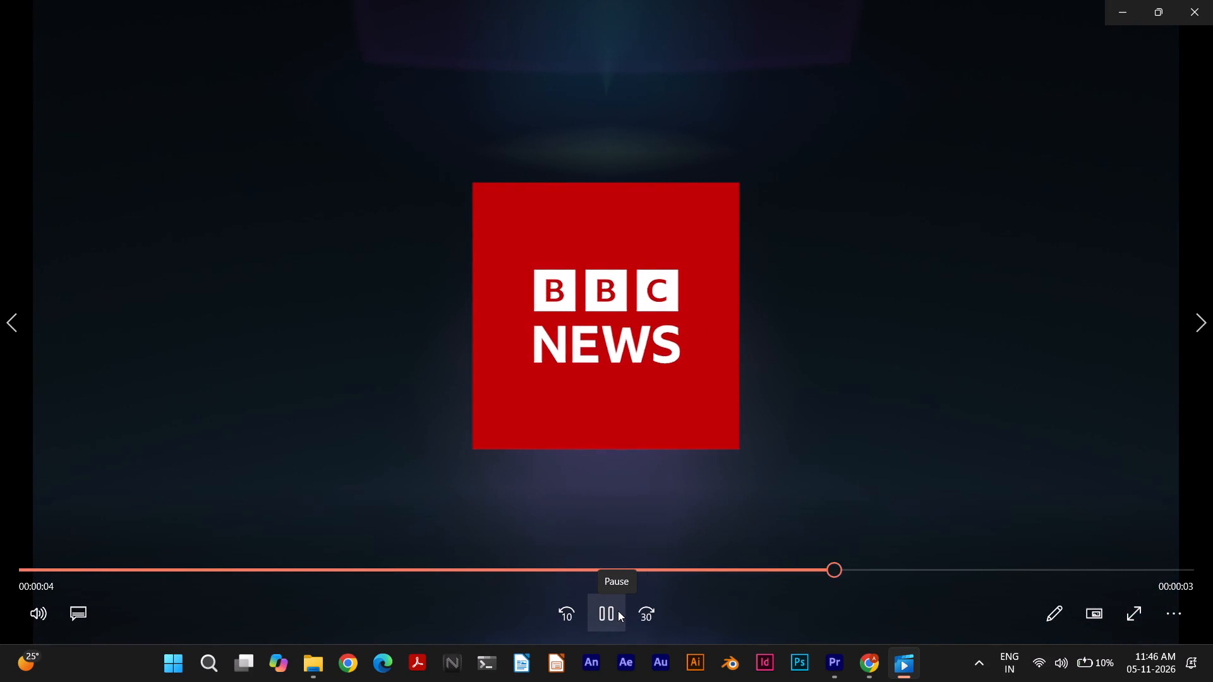
pyautogui.click(618, 611)
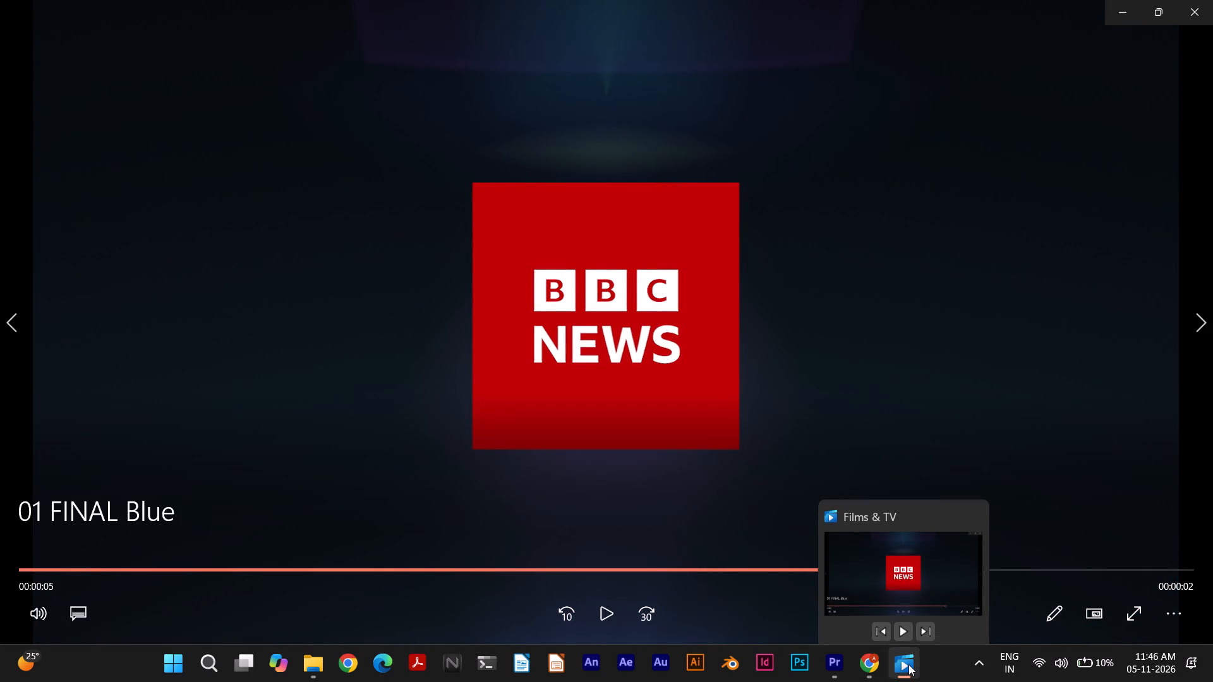
# Lower the system volume to roughly a third.
pyautogui.click(1052, 663)
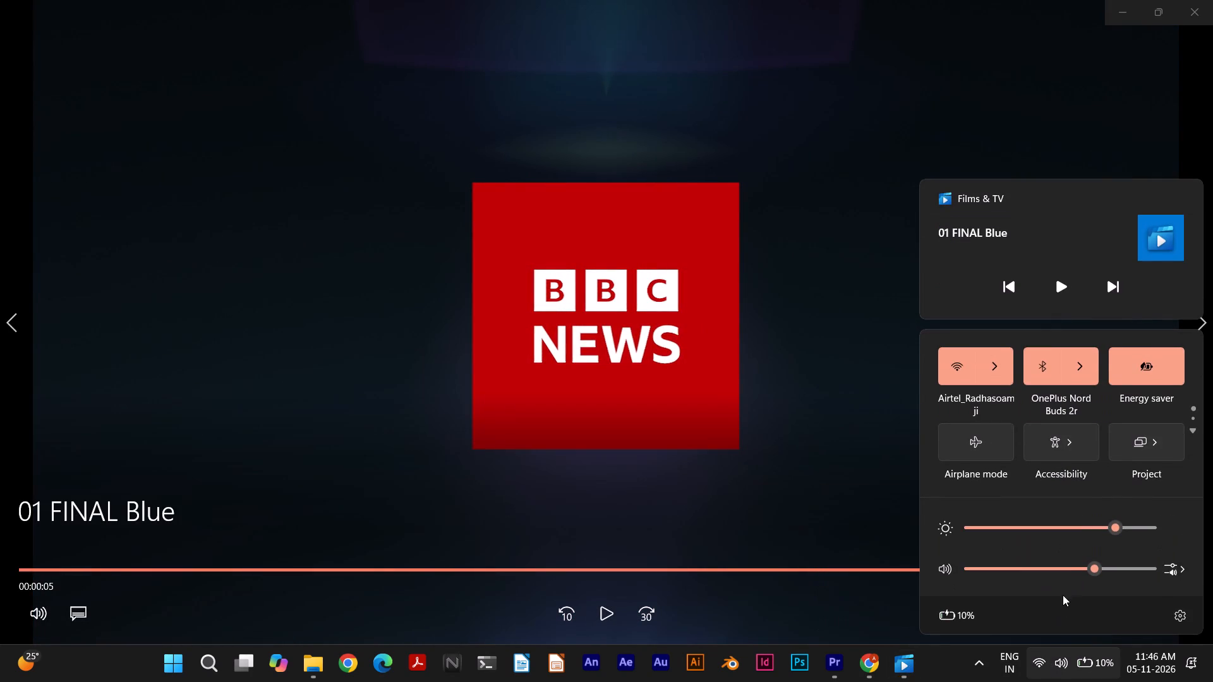
pyautogui.moveTo(1068, 561); pyautogui.dragTo(1022, 572)
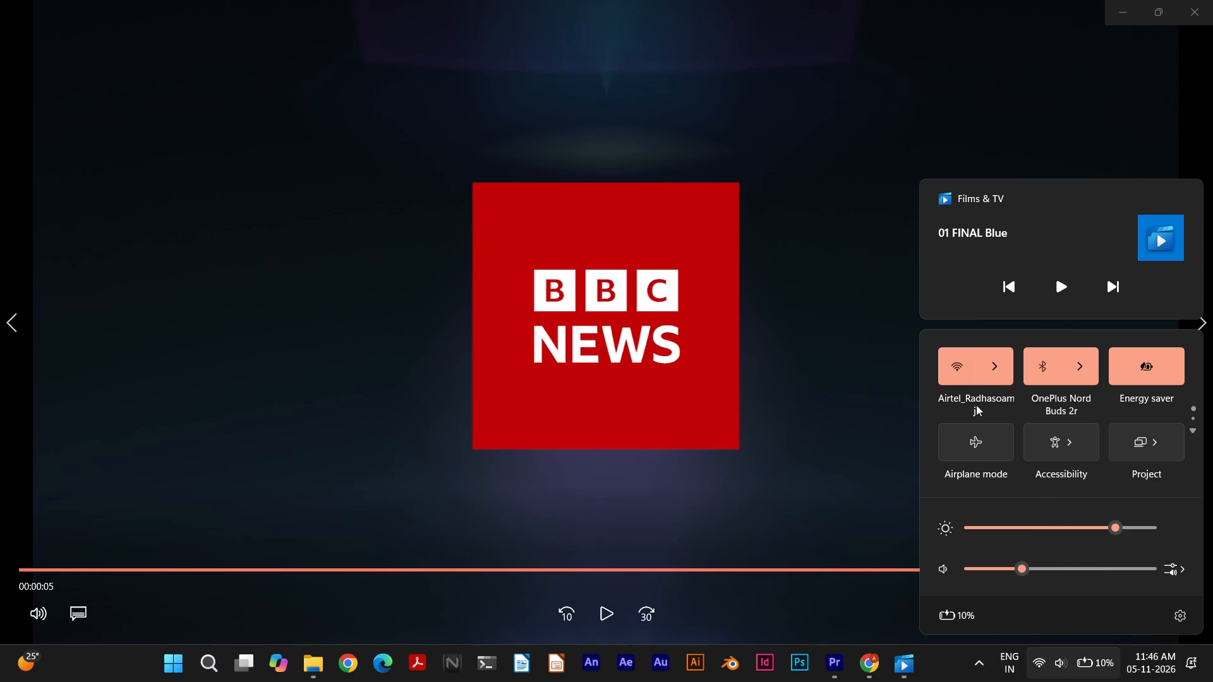
# Continue playing the exported video towards its end and pause it.
pyautogui.click(605, 610)
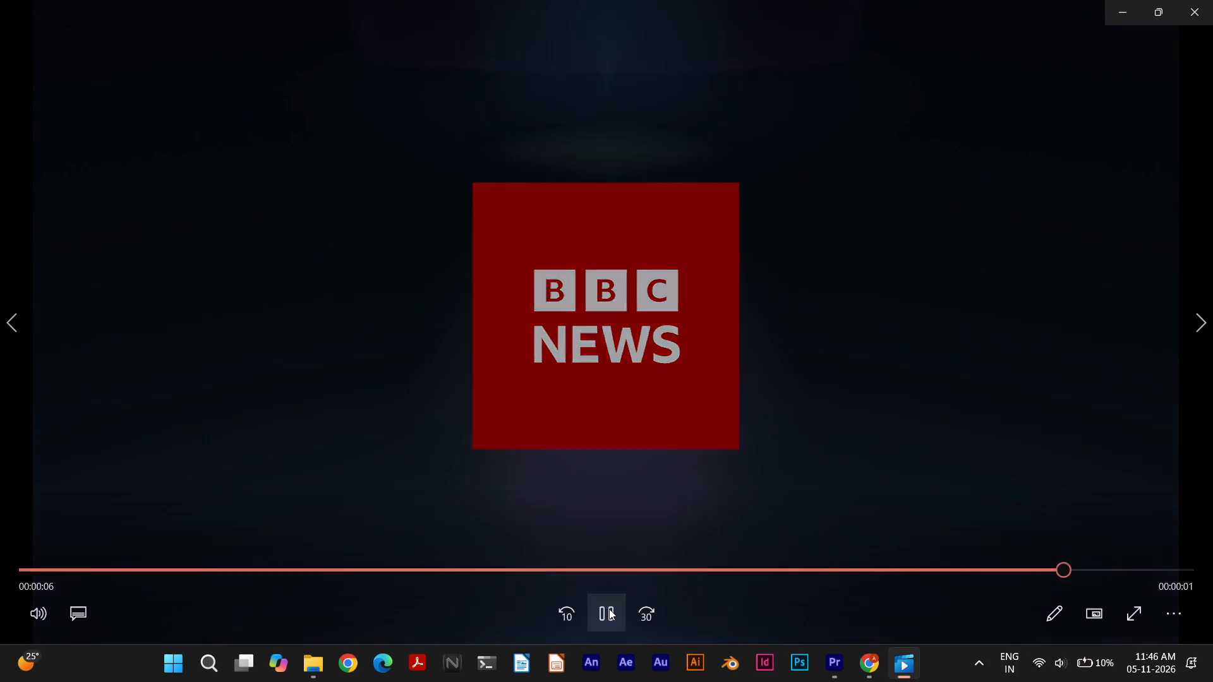
pyautogui.click(609, 609)
# Switch back to Premiere Pro and check the warning in the Events log.
pyautogui.click(844, 669)
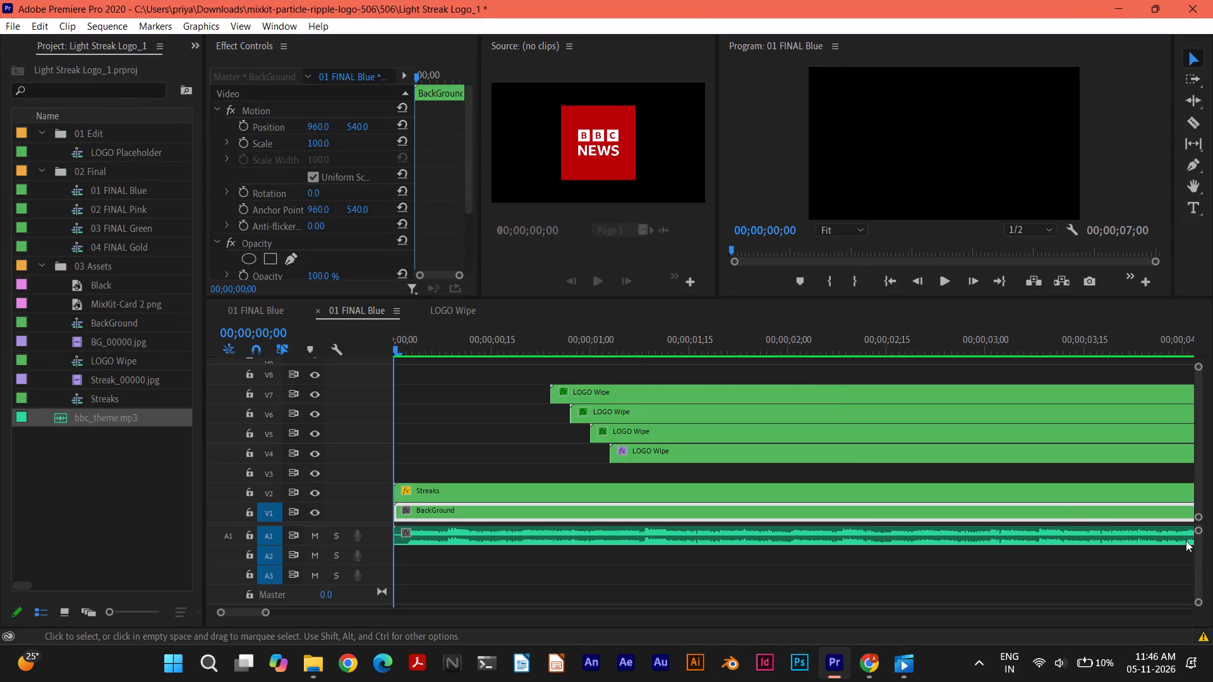
pyautogui.moveTo(1207, 578); pyautogui.dragTo(1195, 577)
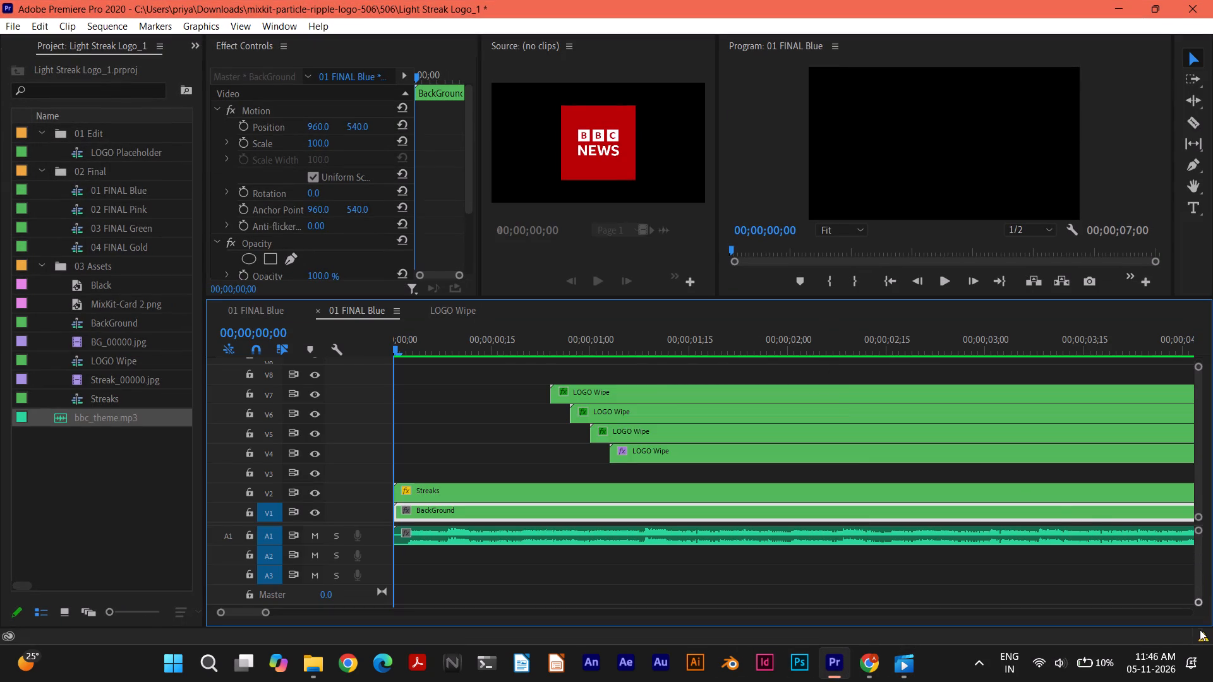
pyautogui.click(1203, 638)
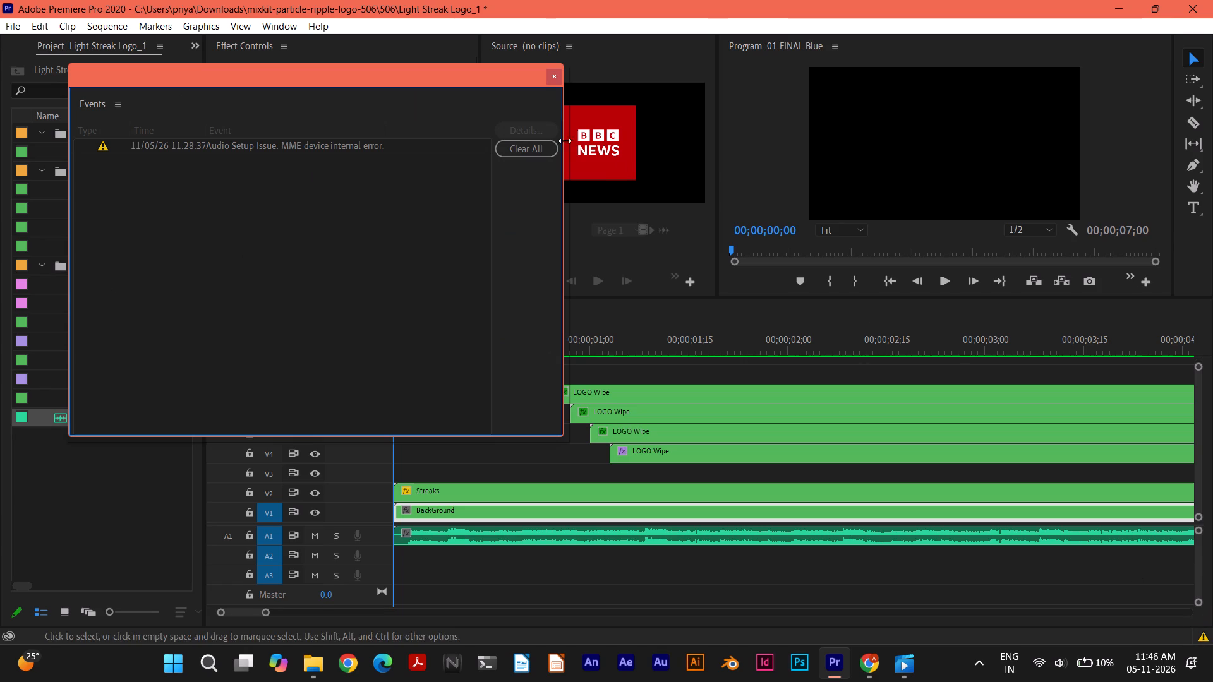
pyautogui.click(552, 74)
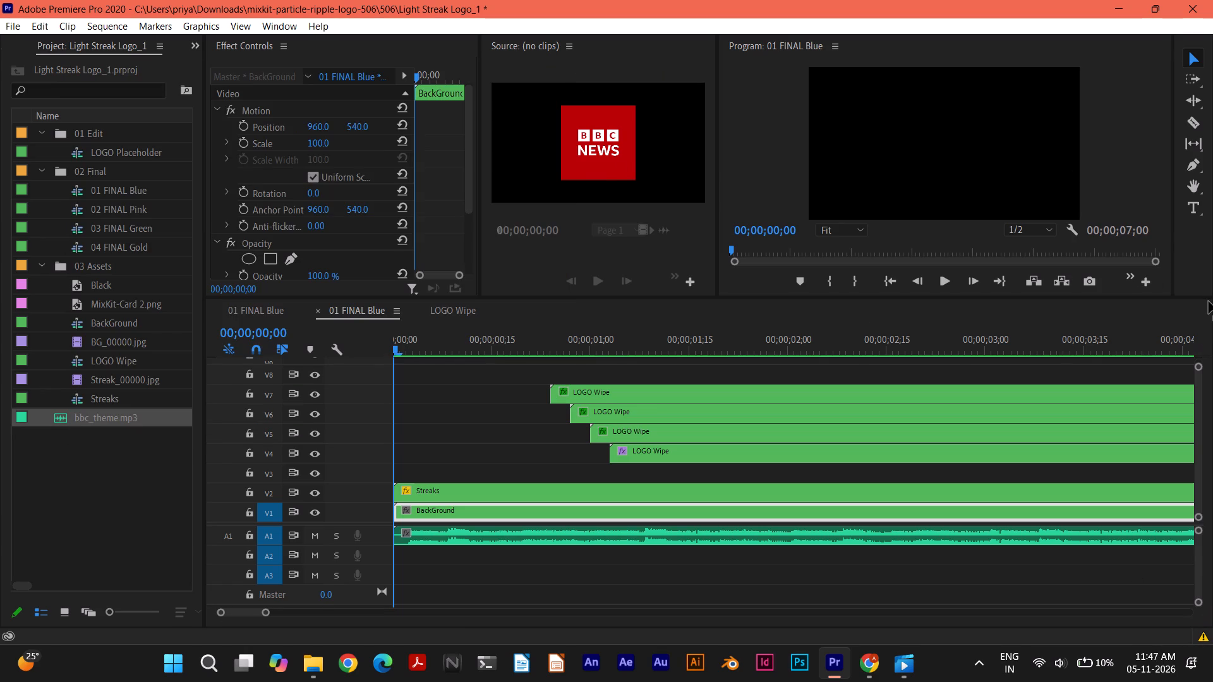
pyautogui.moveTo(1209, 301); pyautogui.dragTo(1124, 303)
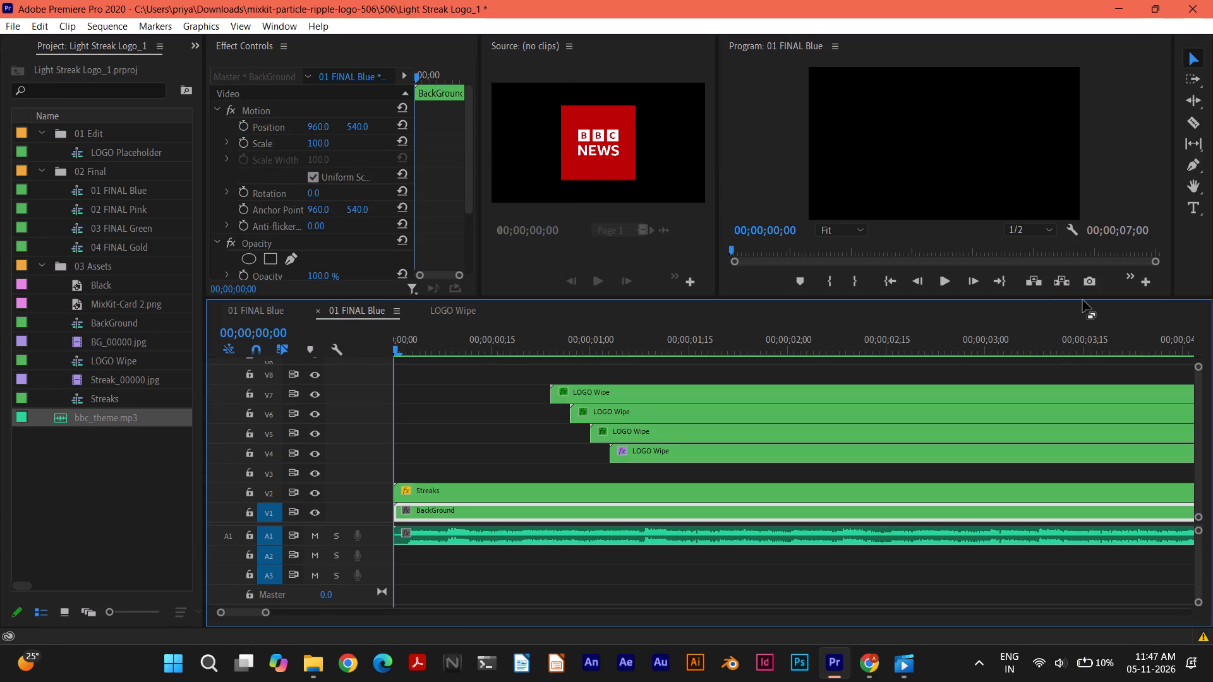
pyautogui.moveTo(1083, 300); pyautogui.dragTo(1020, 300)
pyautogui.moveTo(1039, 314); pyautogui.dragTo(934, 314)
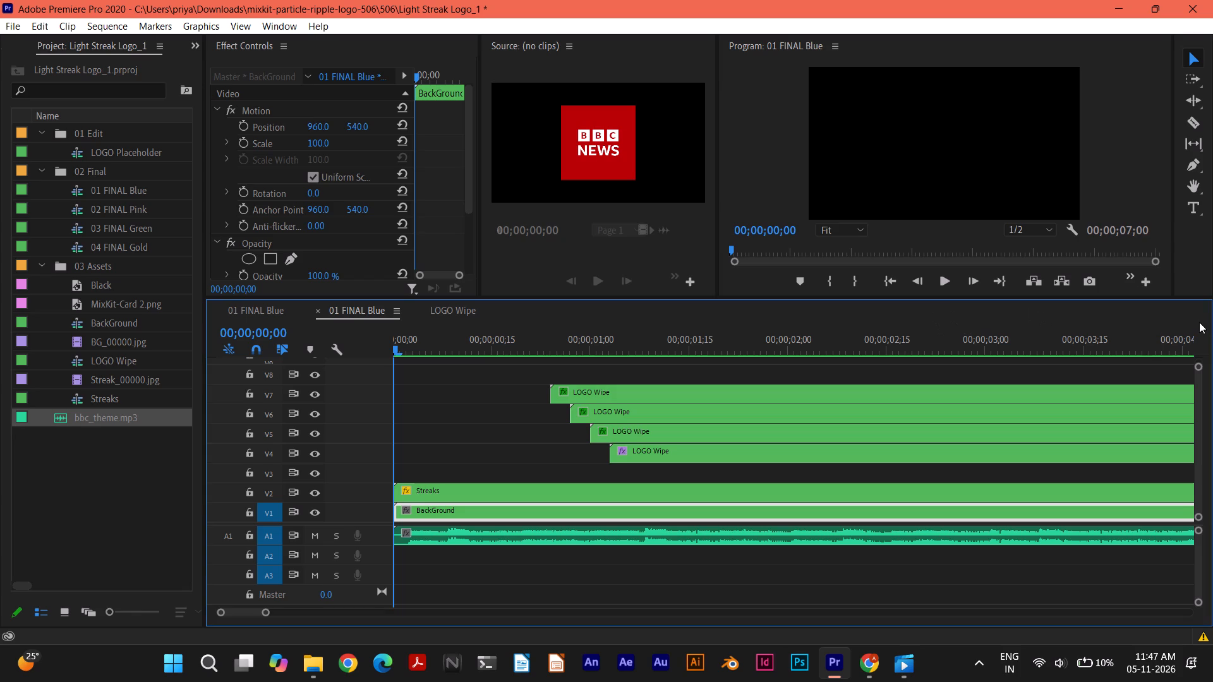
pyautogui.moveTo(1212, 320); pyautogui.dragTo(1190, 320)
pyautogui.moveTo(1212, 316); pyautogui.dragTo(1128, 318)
# Reopen the Events log, select the audio setup warning and clear all entries.
pyautogui.click(1196, 635)
pyautogui.click(1204, 637)
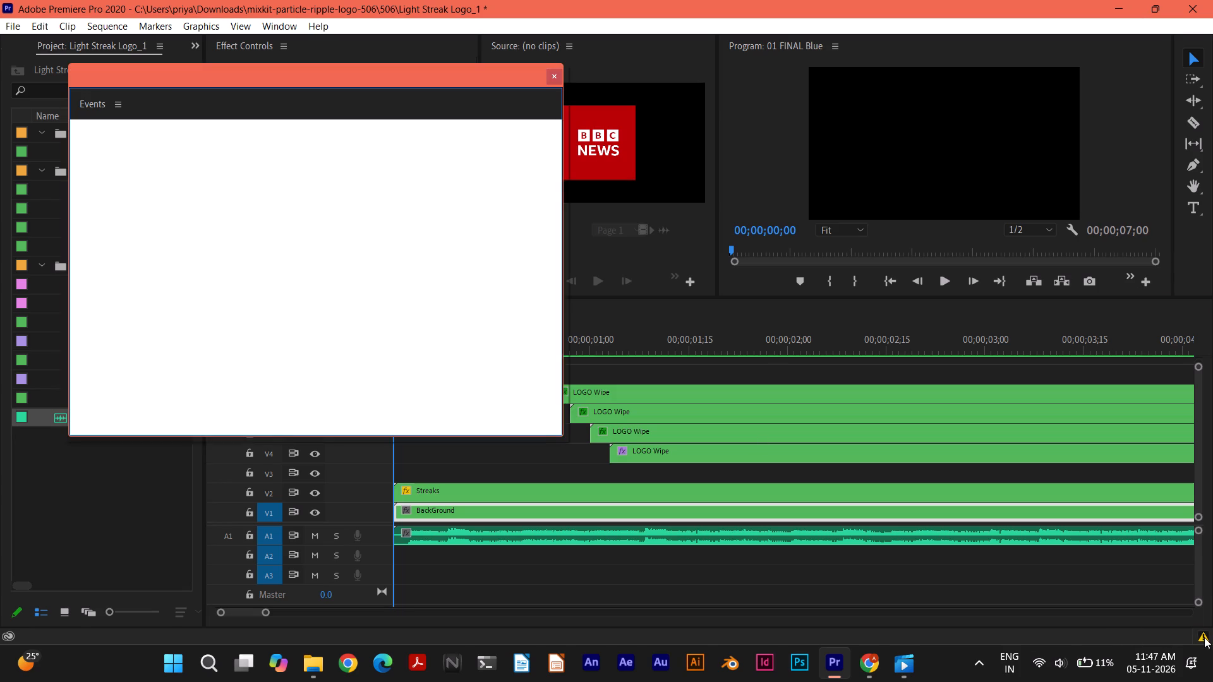
pyautogui.click(421, 145)
pyautogui.doubleClick(361, 147)
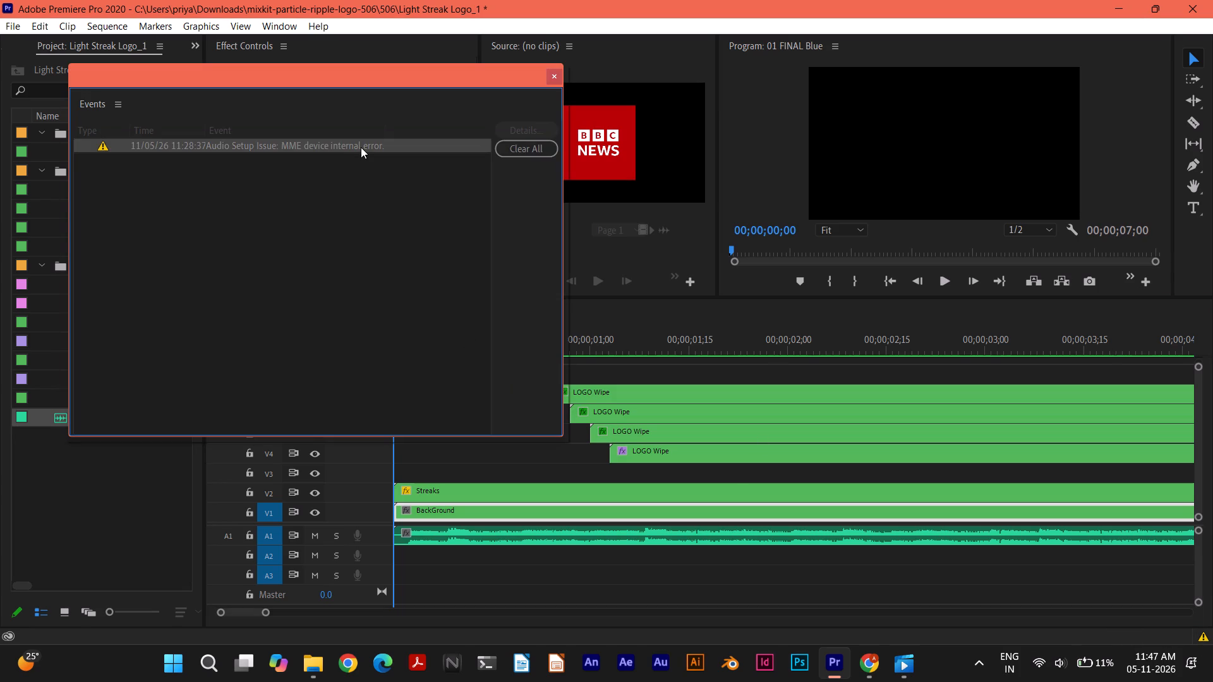
pyautogui.doubleClick(362, 147)
pyautogui.click(512, 147)
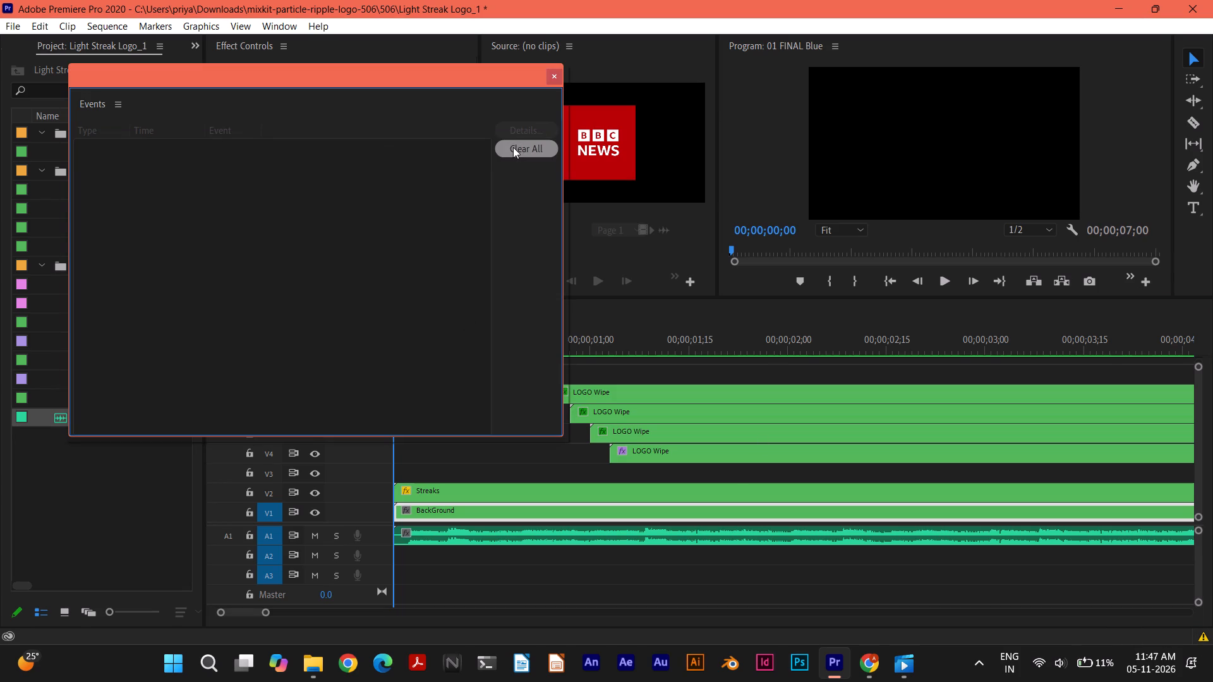
# Close the Events log window.
pyautogui.click(553, 75)
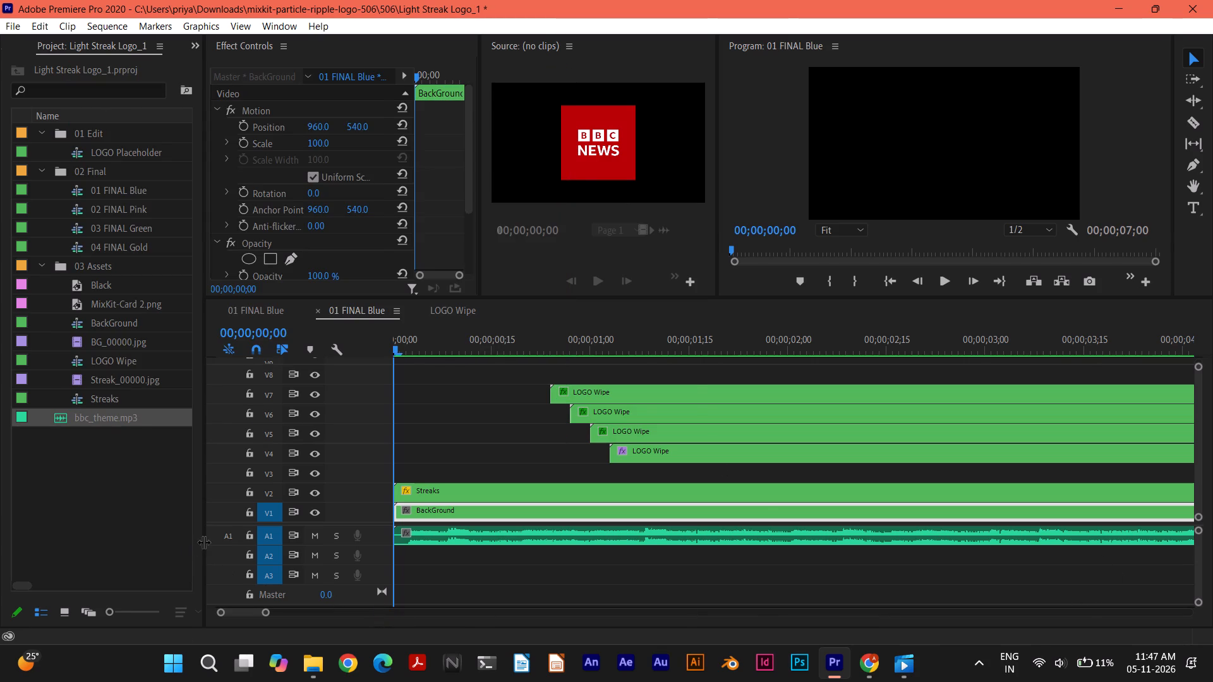
# Widen the Project panel just enough to show the item names and the Frame Rate column.
pyautogui.moveTo(204, 542); pyautogui.dragTo(780, 522)
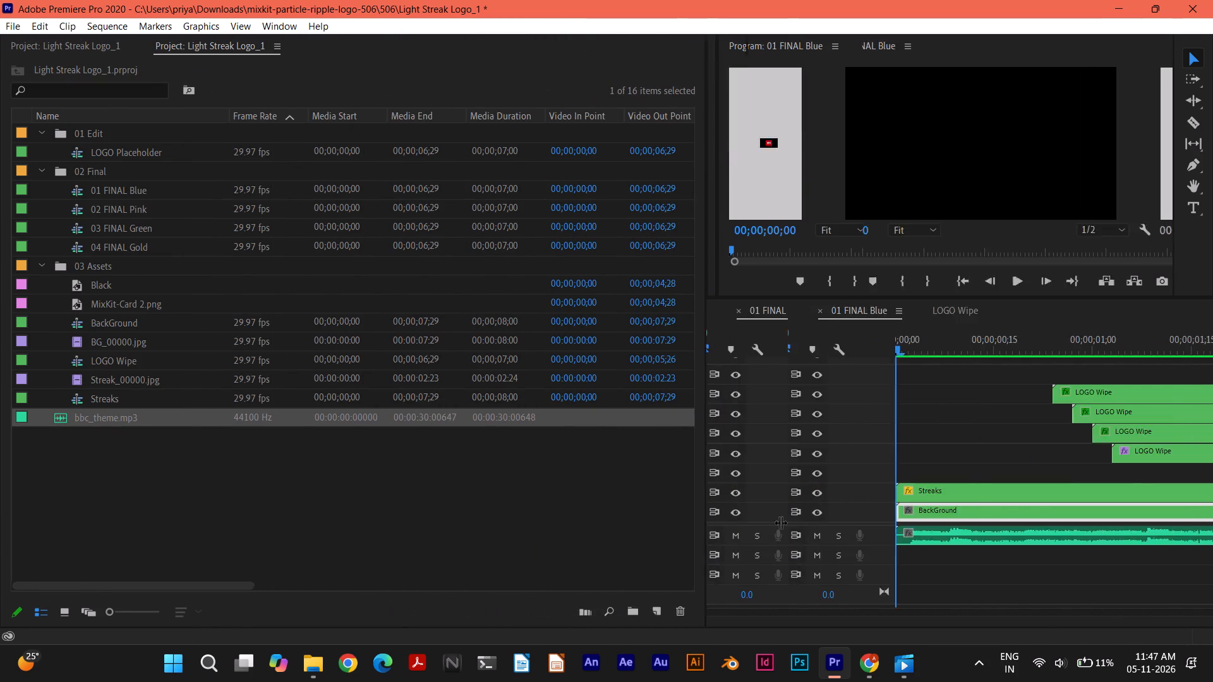
pyautogui.moveTo(780, 522); pyautogui.dragTo(470, 505)
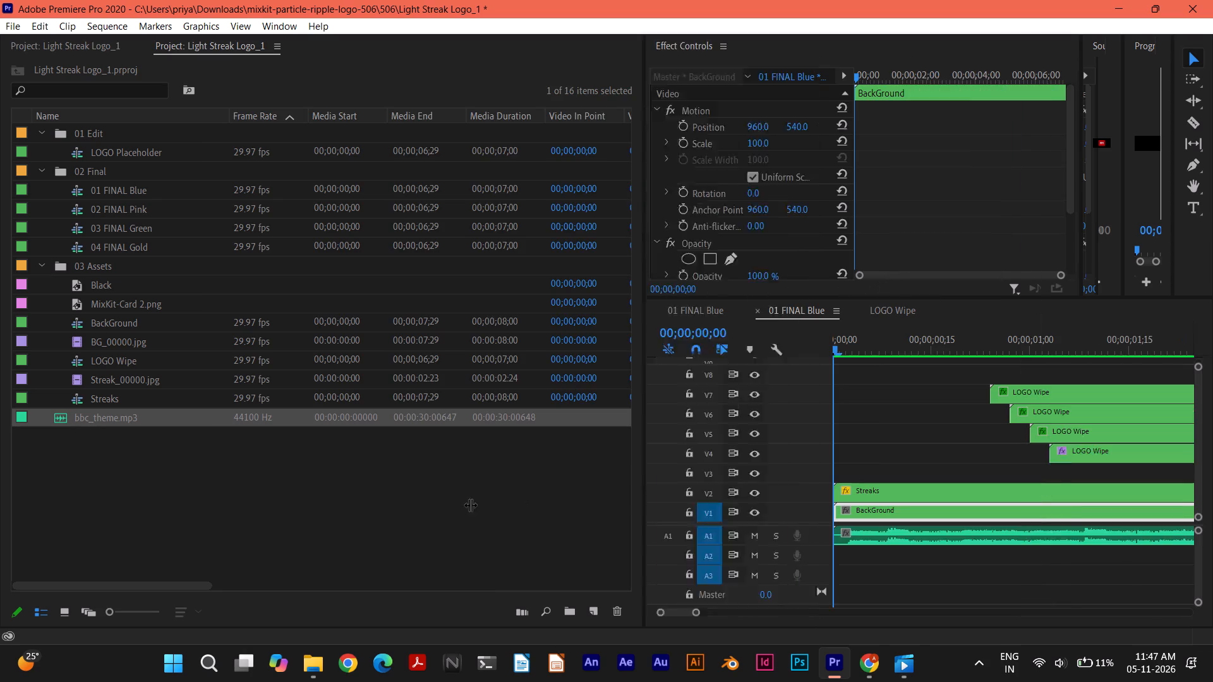
pyautogui.moveTo(470, 505); pyautogui.dragTo(299, 474)
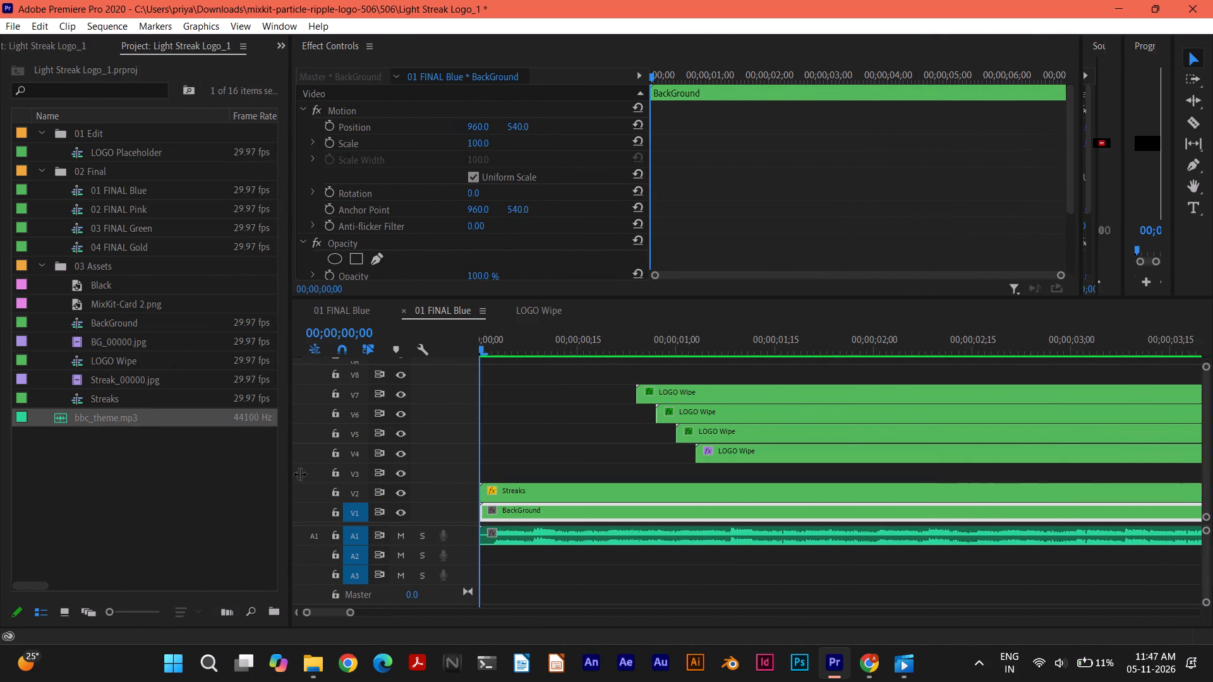
pyautogui.moveTo(299, 474); pyautogui.dragTo(289, 477)
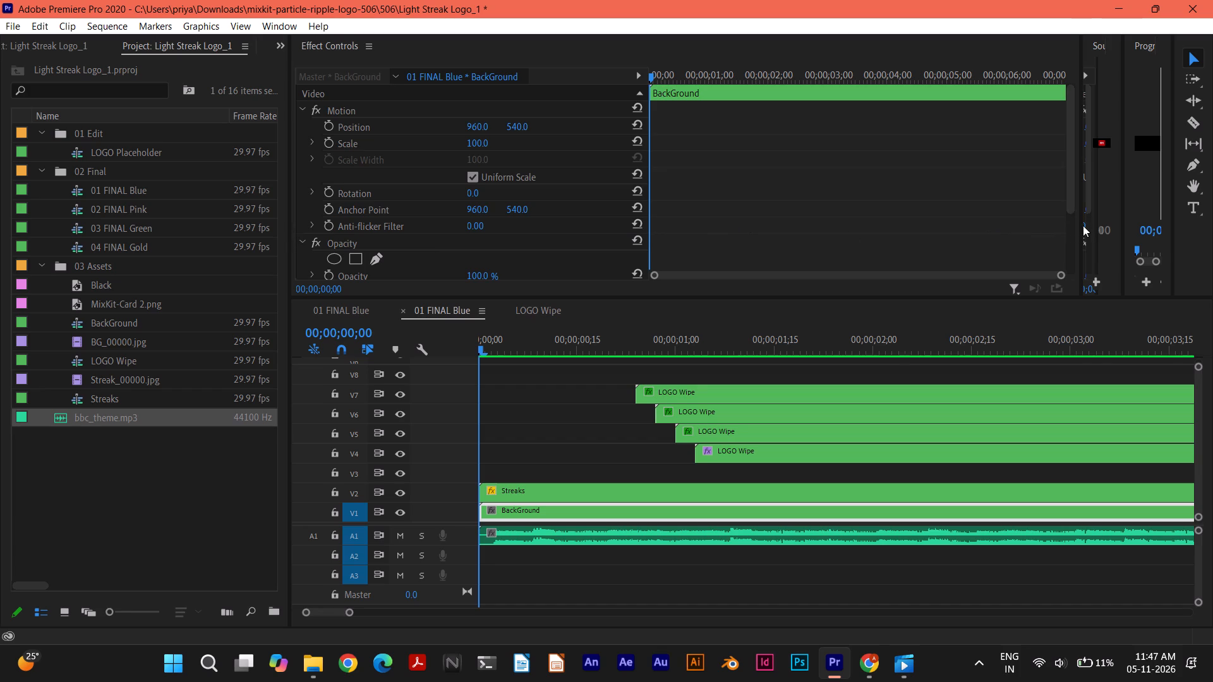
# Narrow Effect Controls and share the freed width between the Source and Program monitors so both previews fit.
pyautogui.moveTo(1082, 226); pyautogui.dragTo(562, 230)
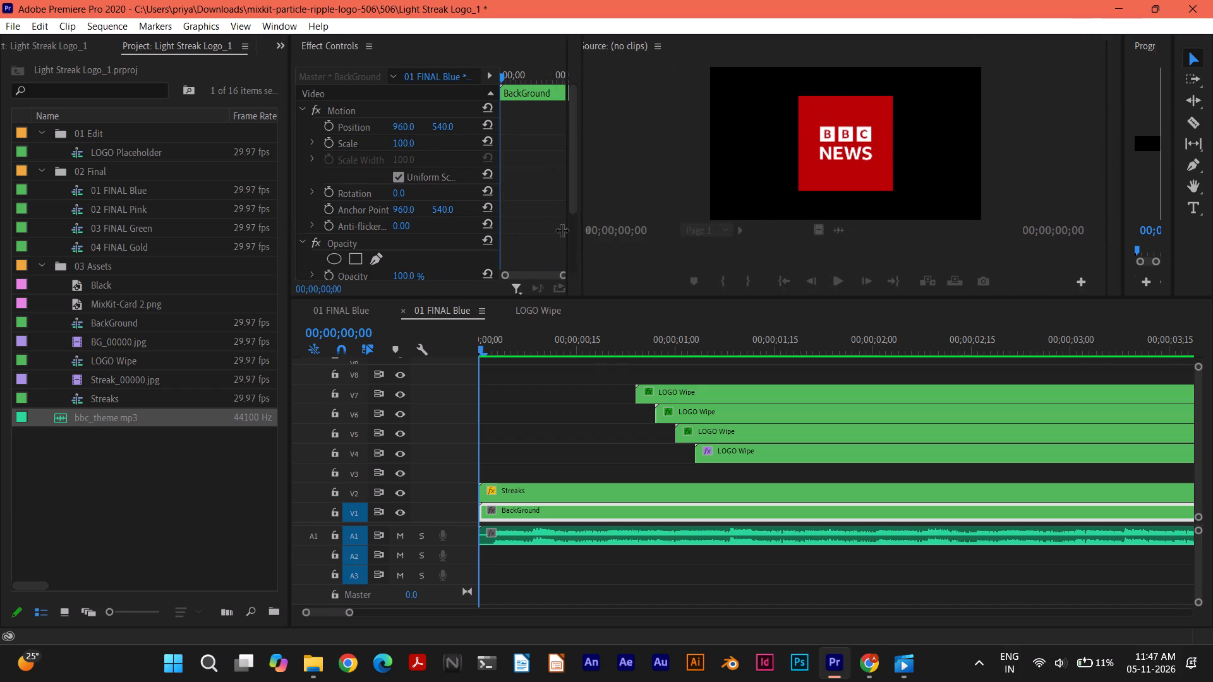
pyautogui.moveTo(562, 230); pyautogui.dragTo(549, 230)
pyautogui.moveTo(1123, 228); pyautogui.dragTo(1070, 227)
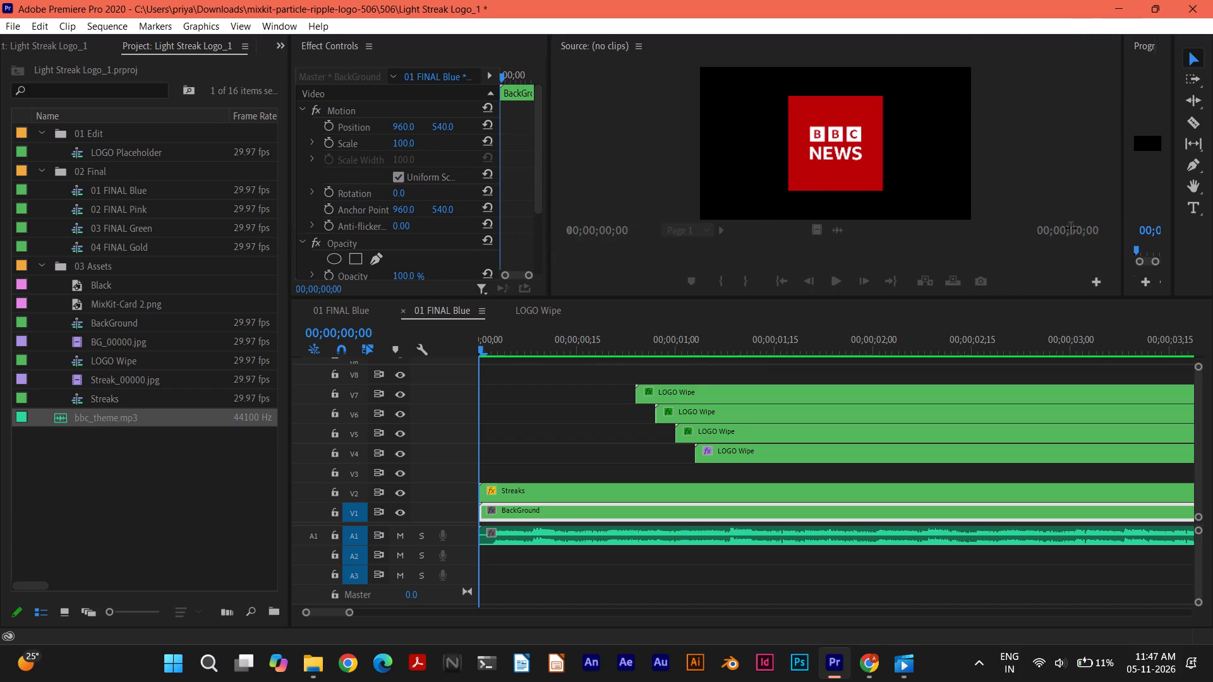
pyautogui.moveTo(1070, 227); pyautogui.dragTo(749, 228)
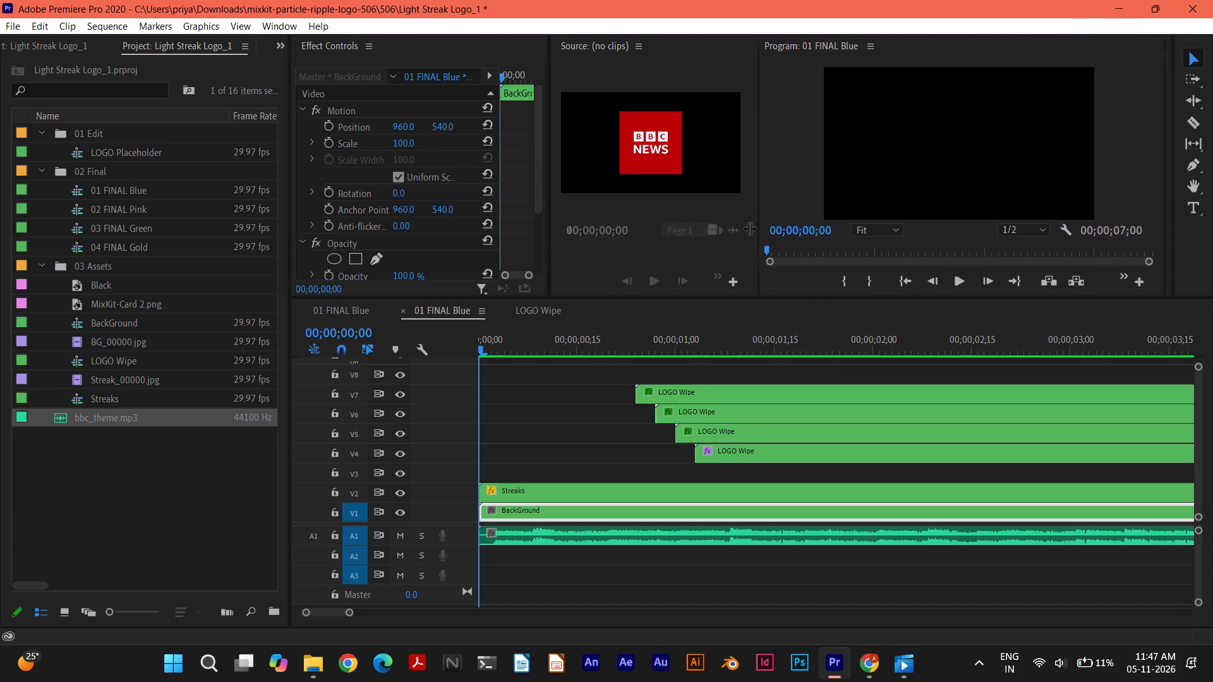
pyautogui.moveTo(749, 228); pyautogui.dragTo(739, 228)
pyautogui.moveTo(550, 249); pyautogui.dragTo(537, 249)
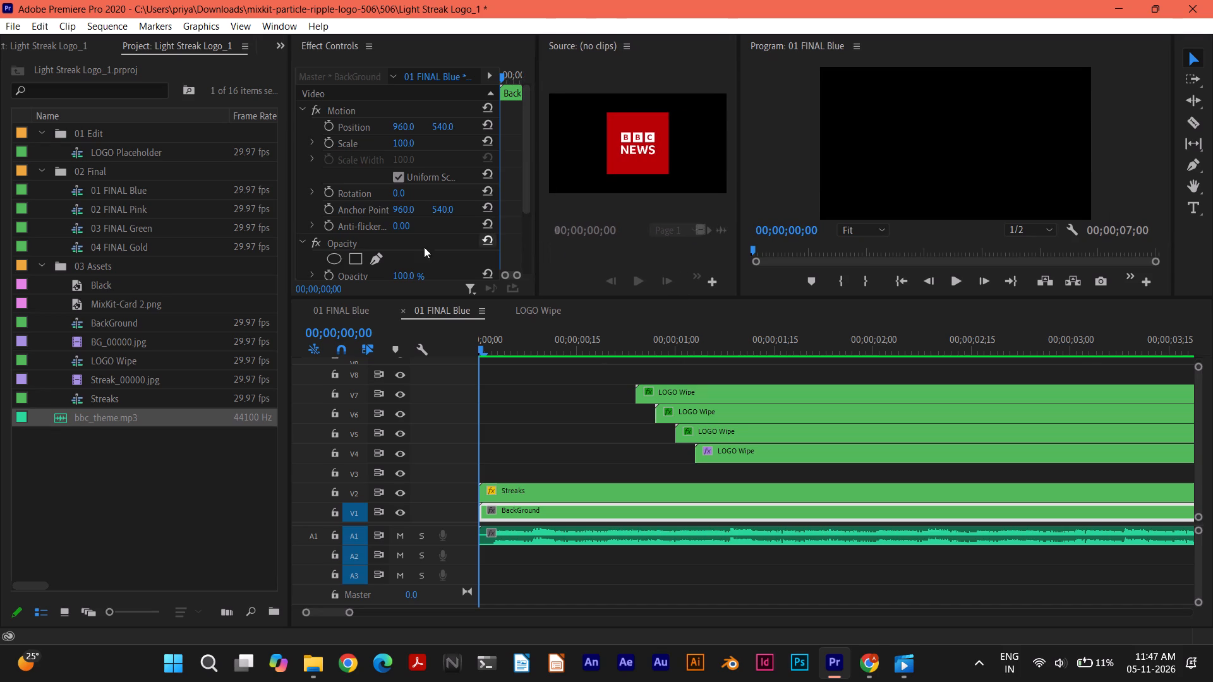
# Narrow the Project panel to its Name column, giving the extra width to Effect Controls and the timeline.
pyautogui.moveTo(289, 245); pyautogui.dragTo(232, 244)
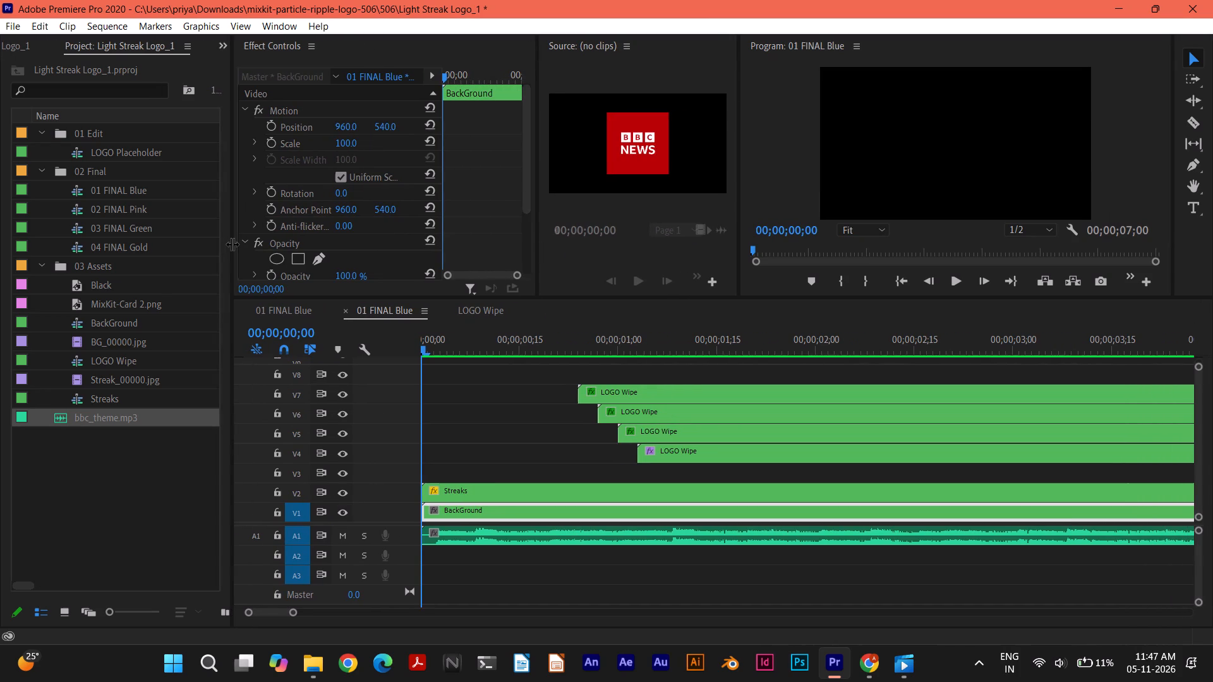
pyautogui.moveTo(232, 244); pyautogui.dragTo(222, 246)
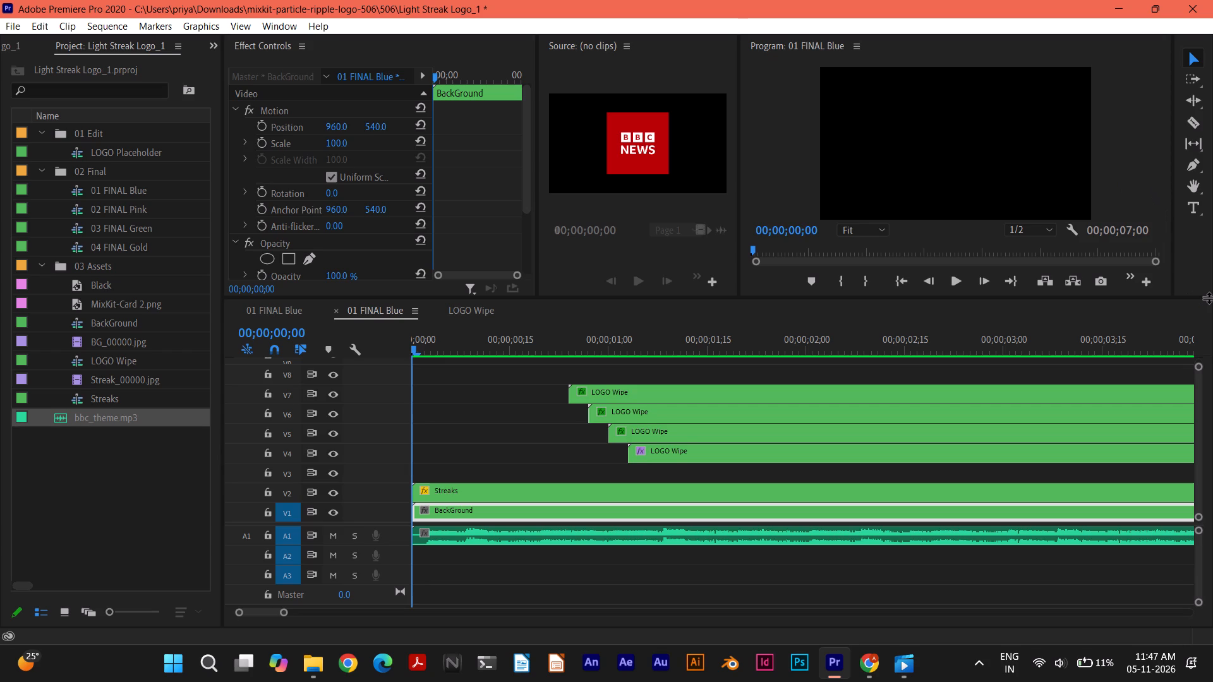
# Make Effect Controls and the Source and Program monitors moderately taller by lowering their boundary with the timeline.
pyautogui.moveTo(1209, 297); pyautogui.dragTo(1202, 309)
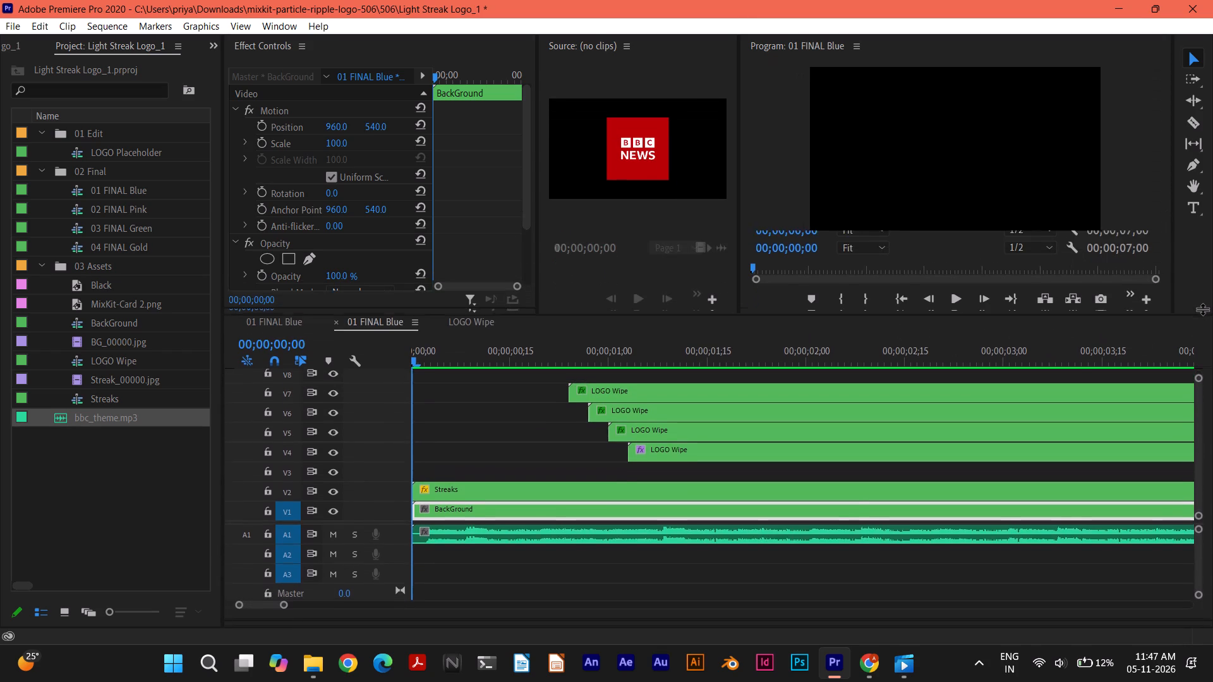
pyautogui.moveTo(1202, 309); pyautogui.dragTo(1207, 361)
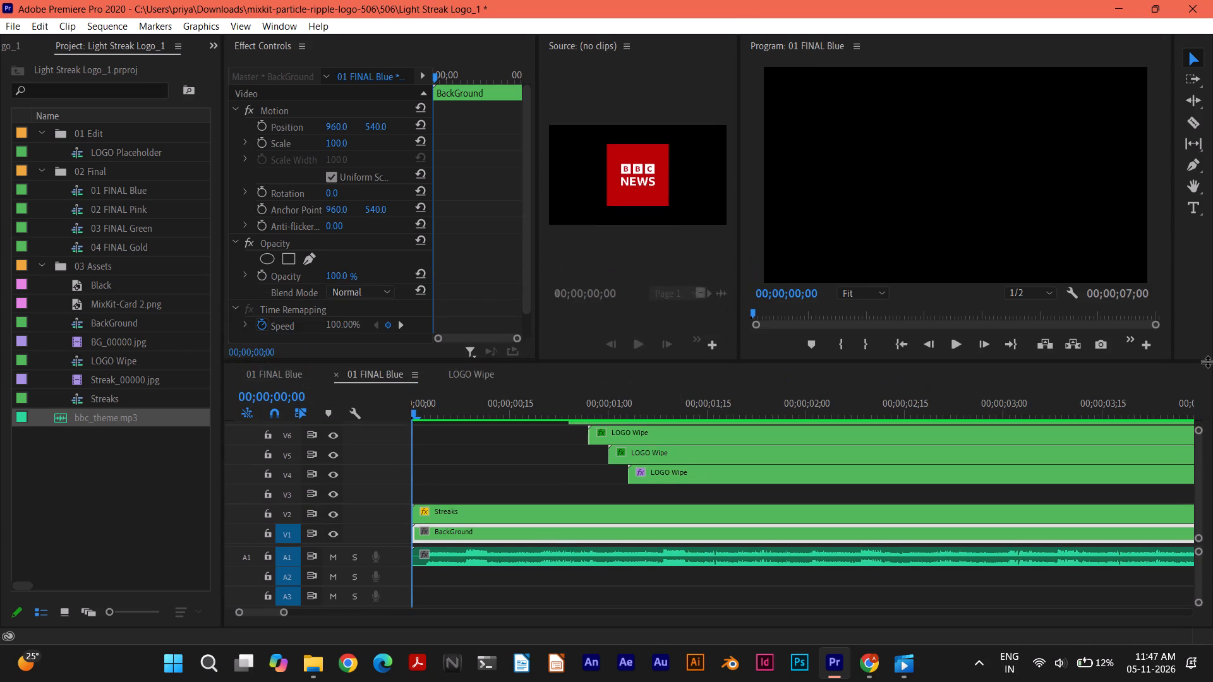
pyautogui.moveTo(1207, 361); pyautogui.dragTo(1204, 335)
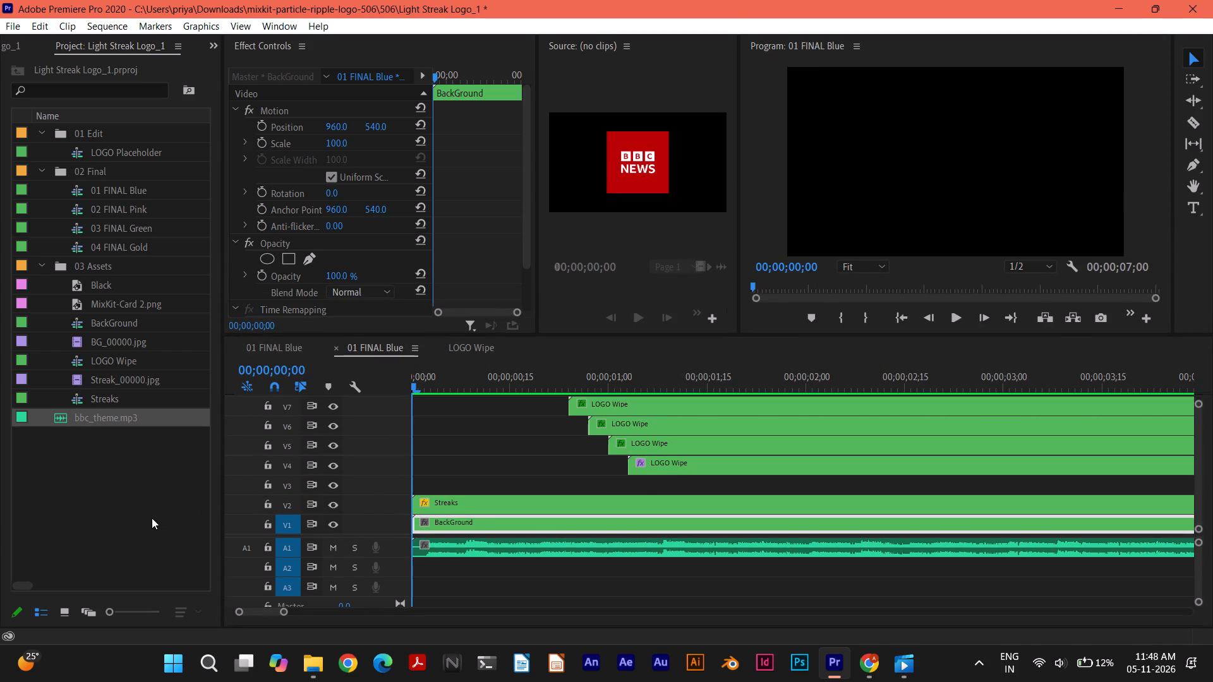
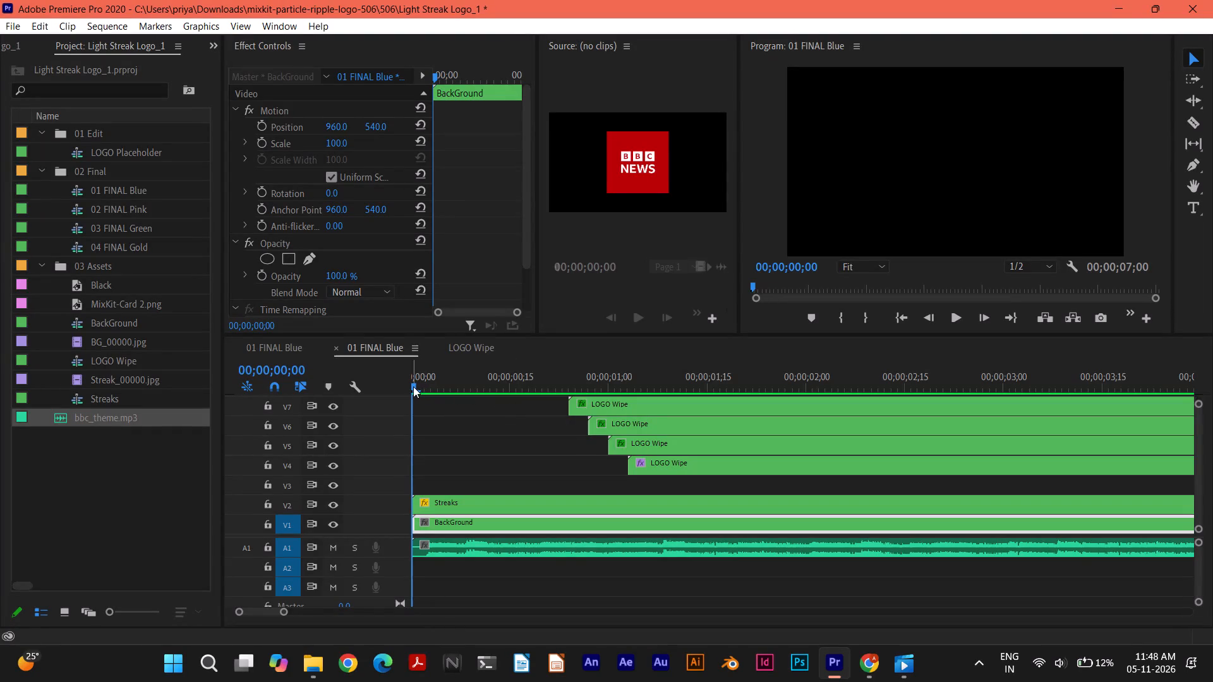
# Scrub the 01 FINAL Blue sequence from its start to near the end to review the logo animation.
pyautogui.moveTo(752, 284); pyautogui.dragTo(831, 282)
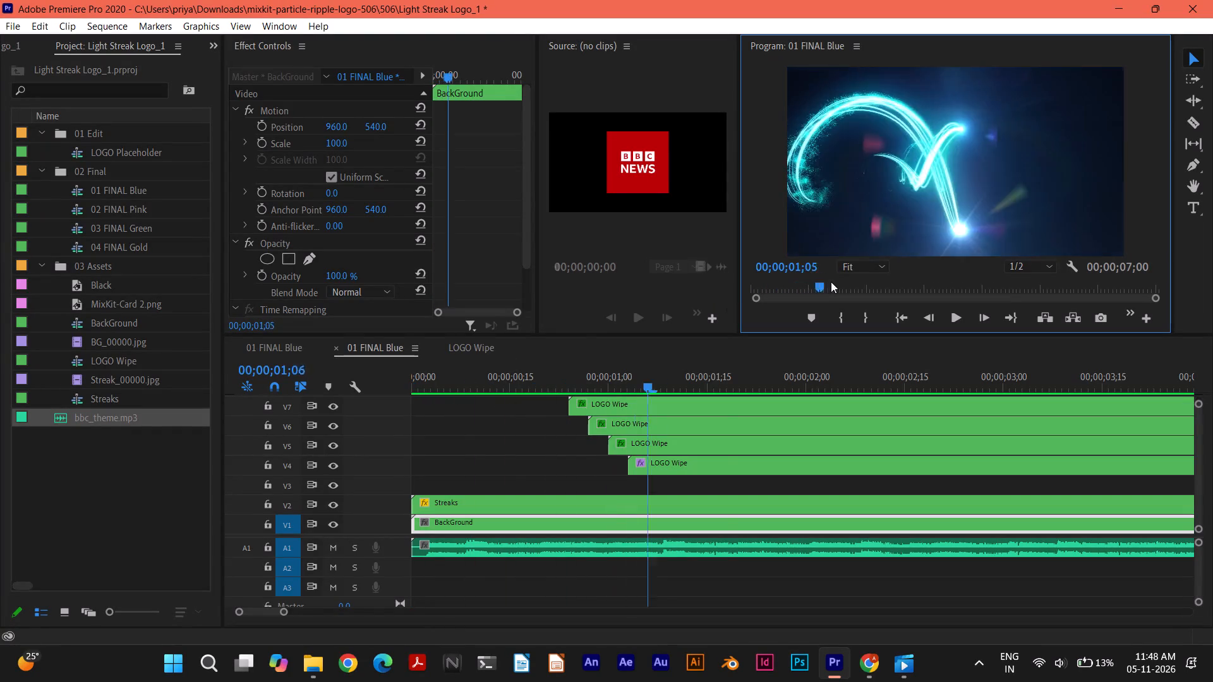
pyautogui.moveTo(831, 282); pyautogui.dragTo(1097, 261)
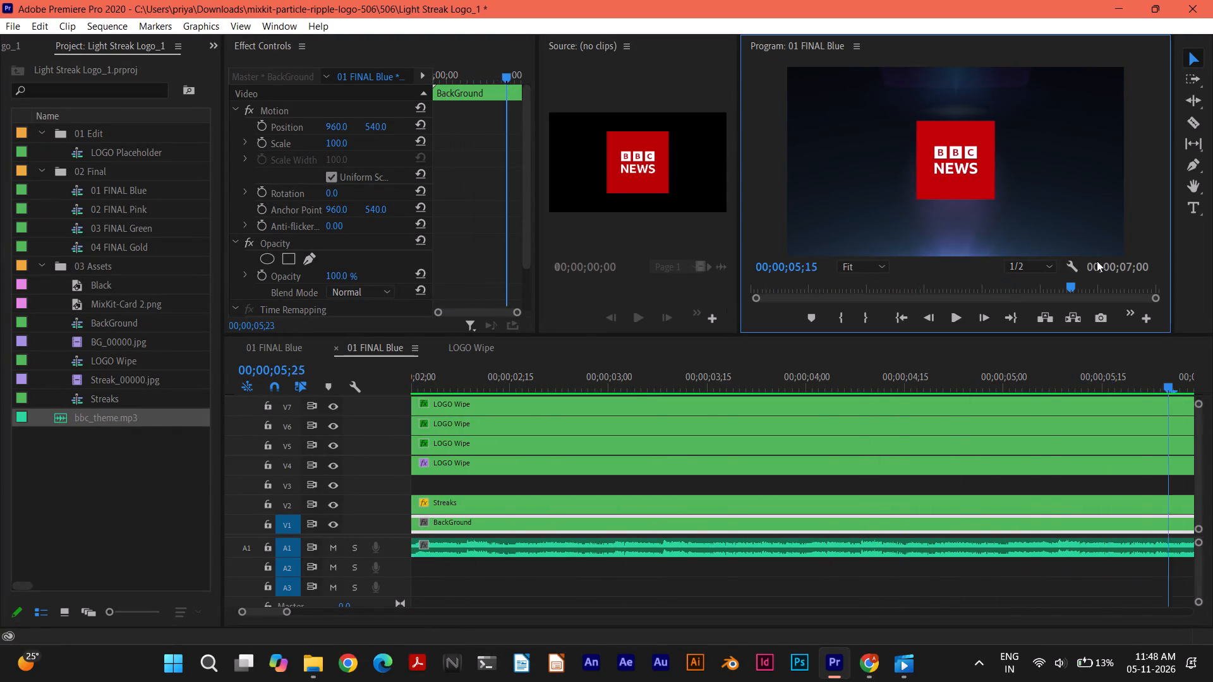
pyautogui.moveTo(1097, 261); pyautogui.dragTo(1145, 262)
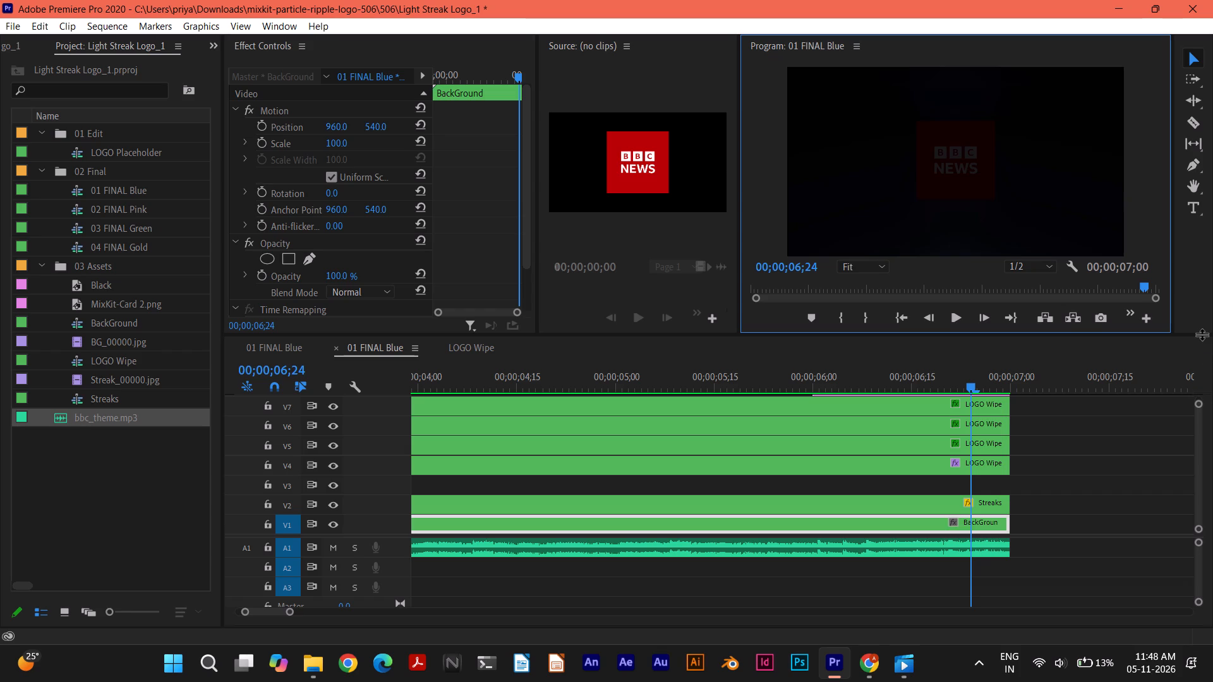
# Lower the boundary above the timeline slightly to give the Effect Controls and monitor panels a little more height.
pyautogui.moveTo(1204, 333); pyautogui.dragTo(1168, 347)
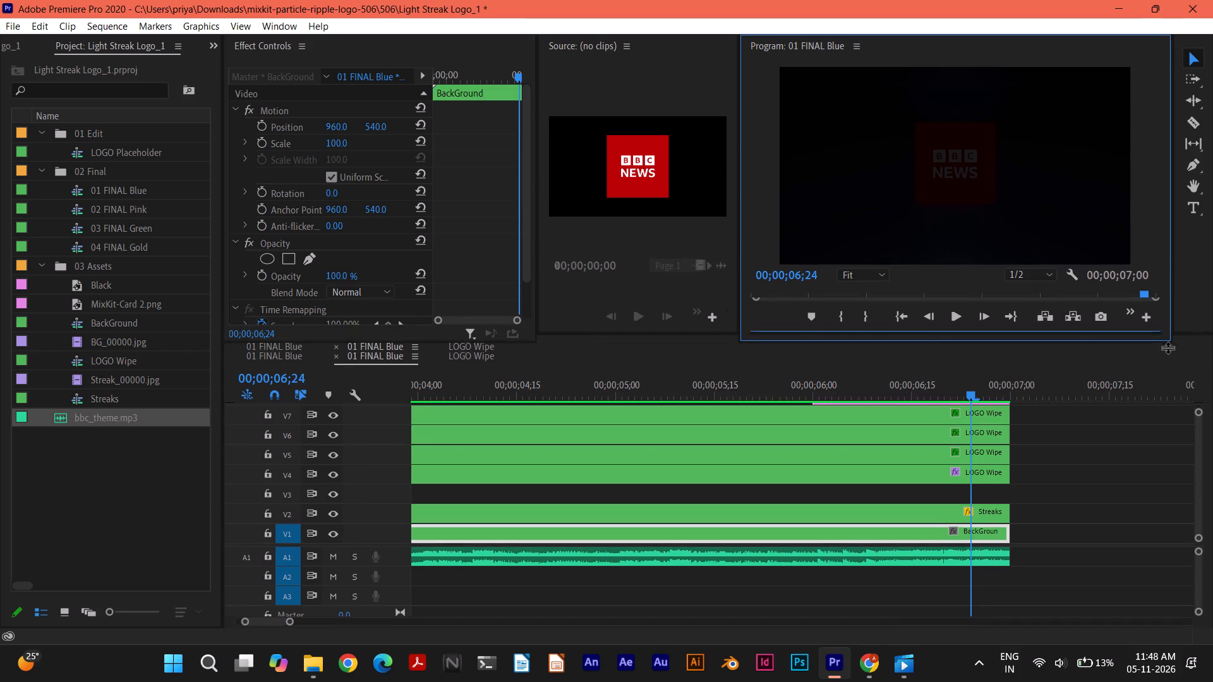
pyautogui.moveTo(1168, 347); pyautogui.dragTo(1144, 342)
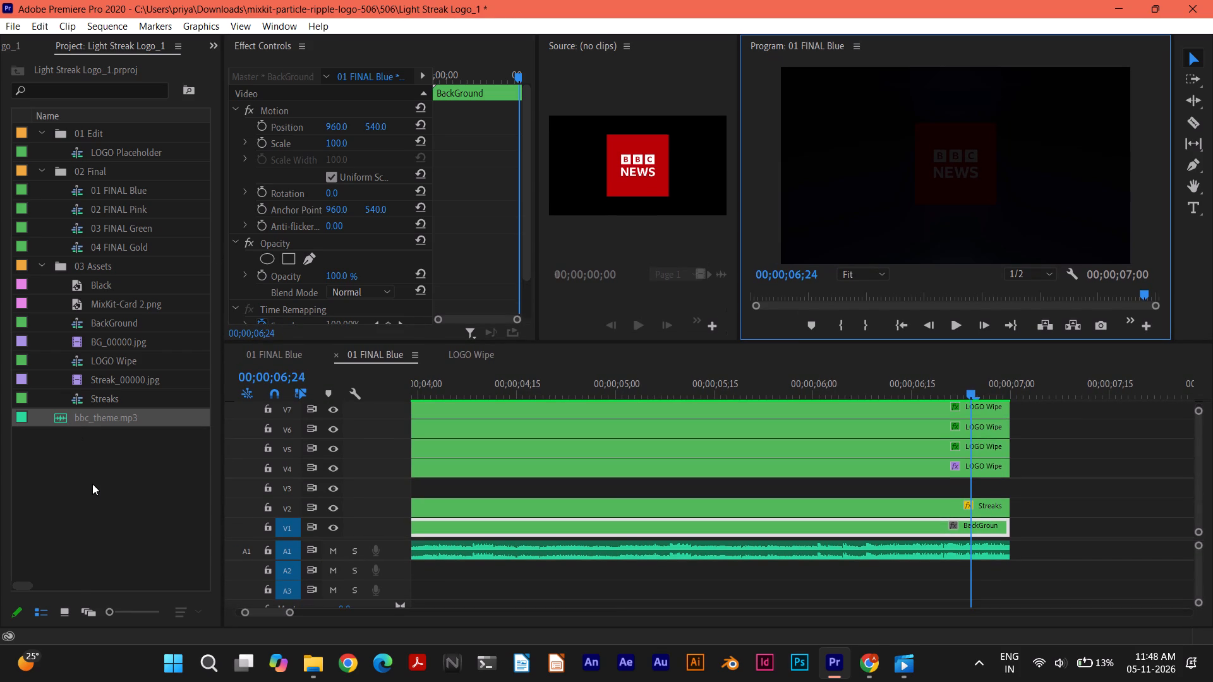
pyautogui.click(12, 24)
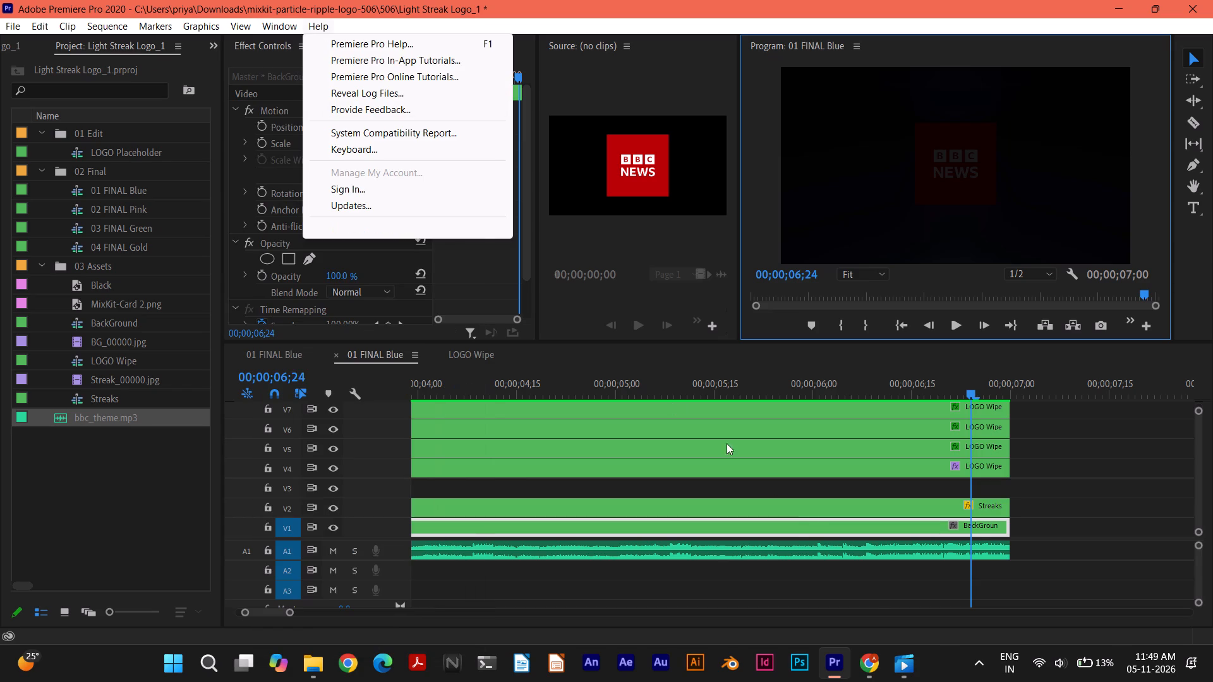
# Switch to Chrome and open a new browser tab.
pyautogui.click(874, 664)
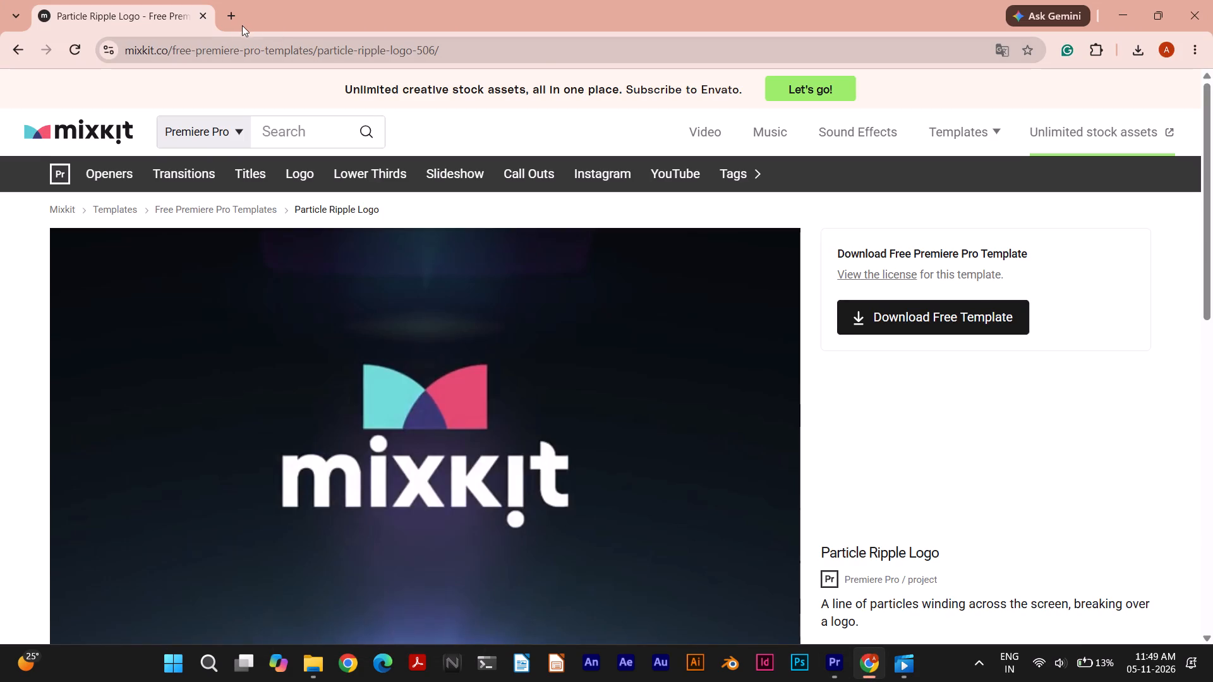
pyautogui.click(232, 18)
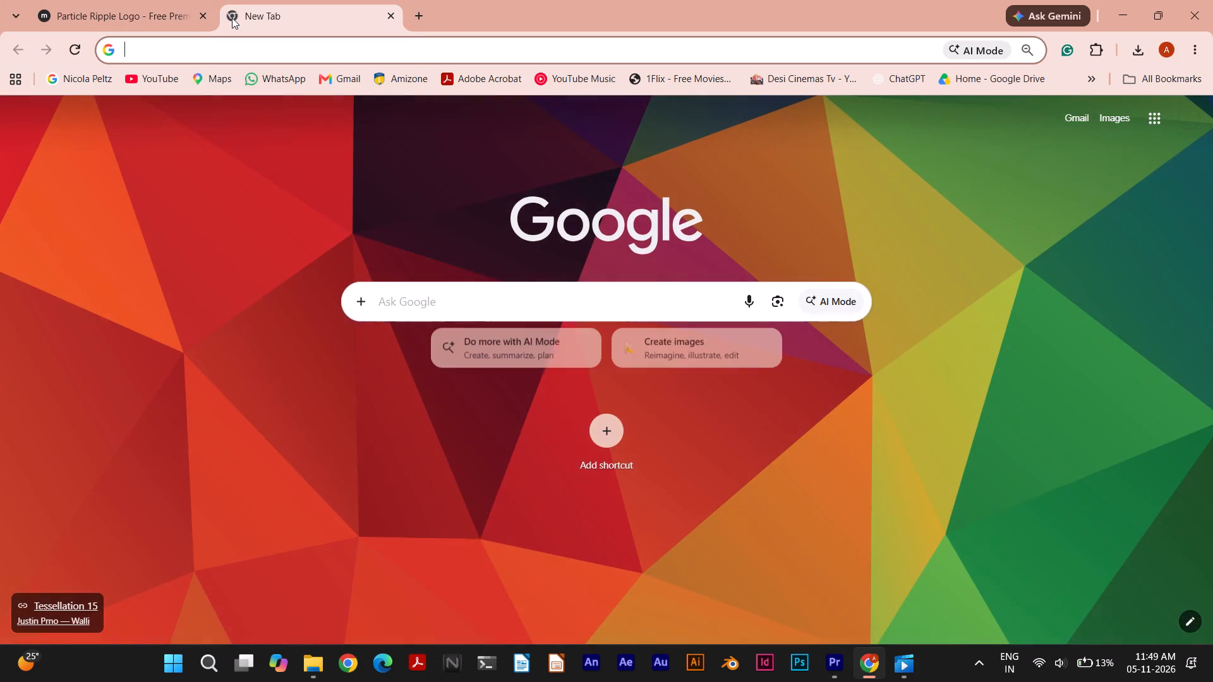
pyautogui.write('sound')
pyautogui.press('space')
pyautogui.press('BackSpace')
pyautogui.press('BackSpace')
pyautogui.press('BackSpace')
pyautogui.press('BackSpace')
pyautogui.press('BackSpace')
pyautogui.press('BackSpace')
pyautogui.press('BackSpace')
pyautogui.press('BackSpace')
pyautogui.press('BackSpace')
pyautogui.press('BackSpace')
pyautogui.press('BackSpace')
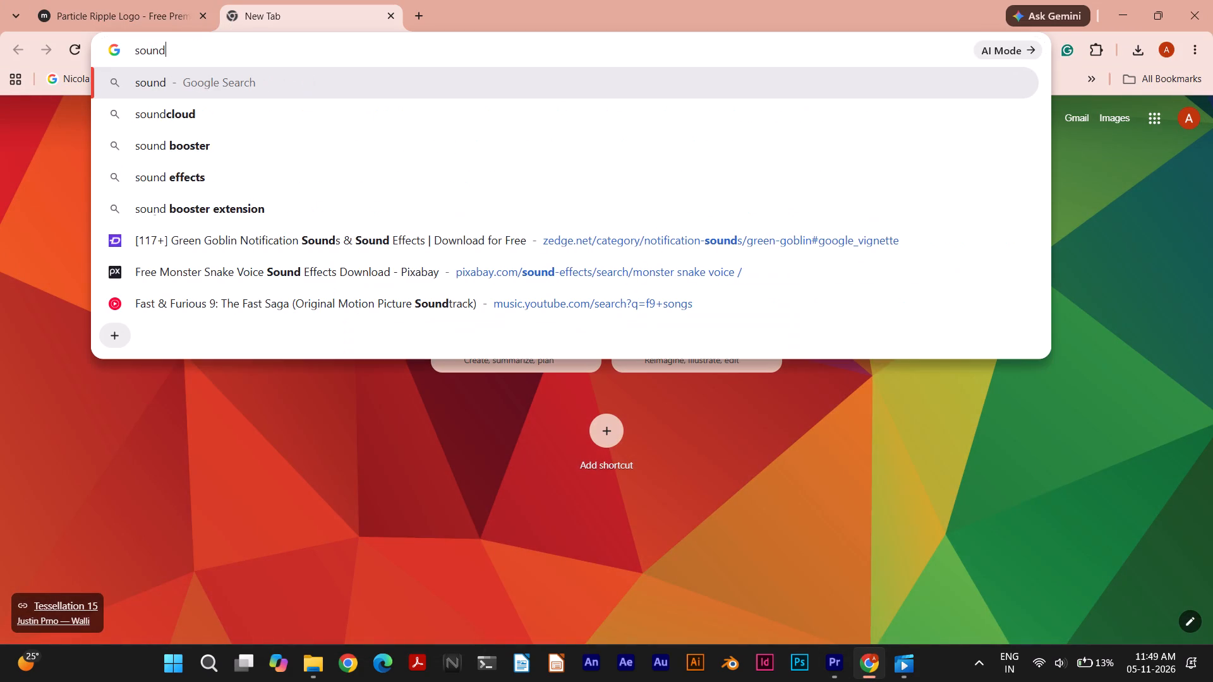
# Switch back to Premiere Pro and save a full-screen screenshot of the workspace.
pyautogui.click(831, 664)
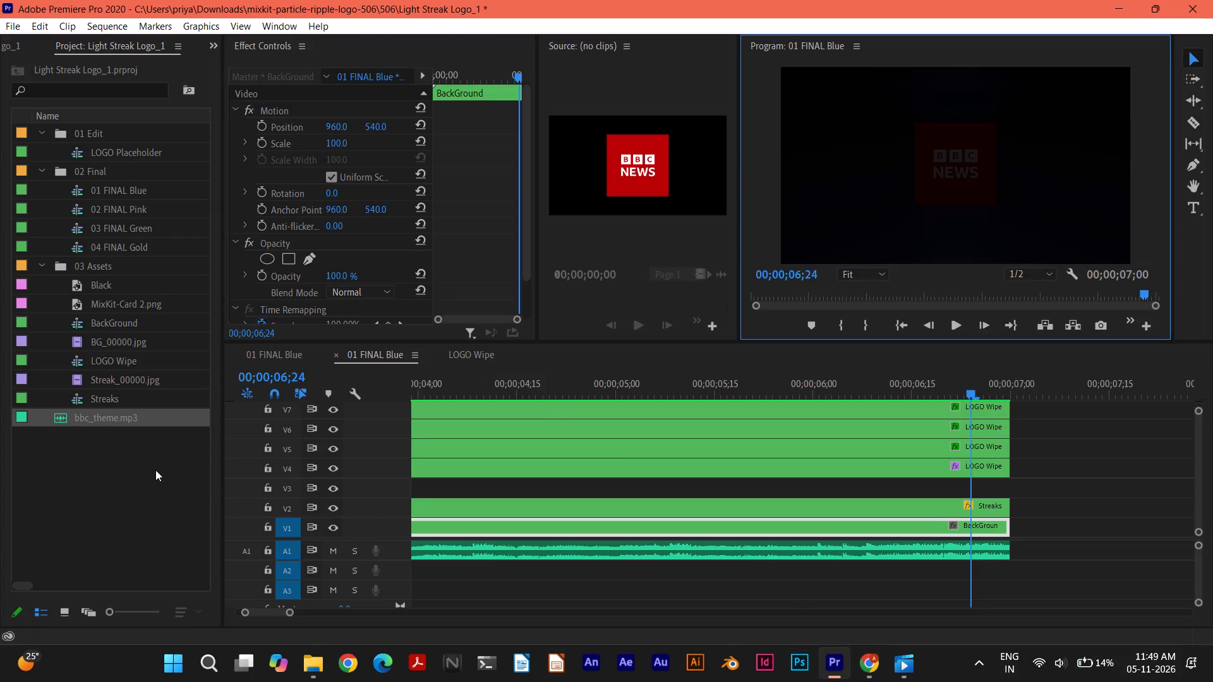
pyautogui.press('super+Print')
pyautogui.click(877, 662)
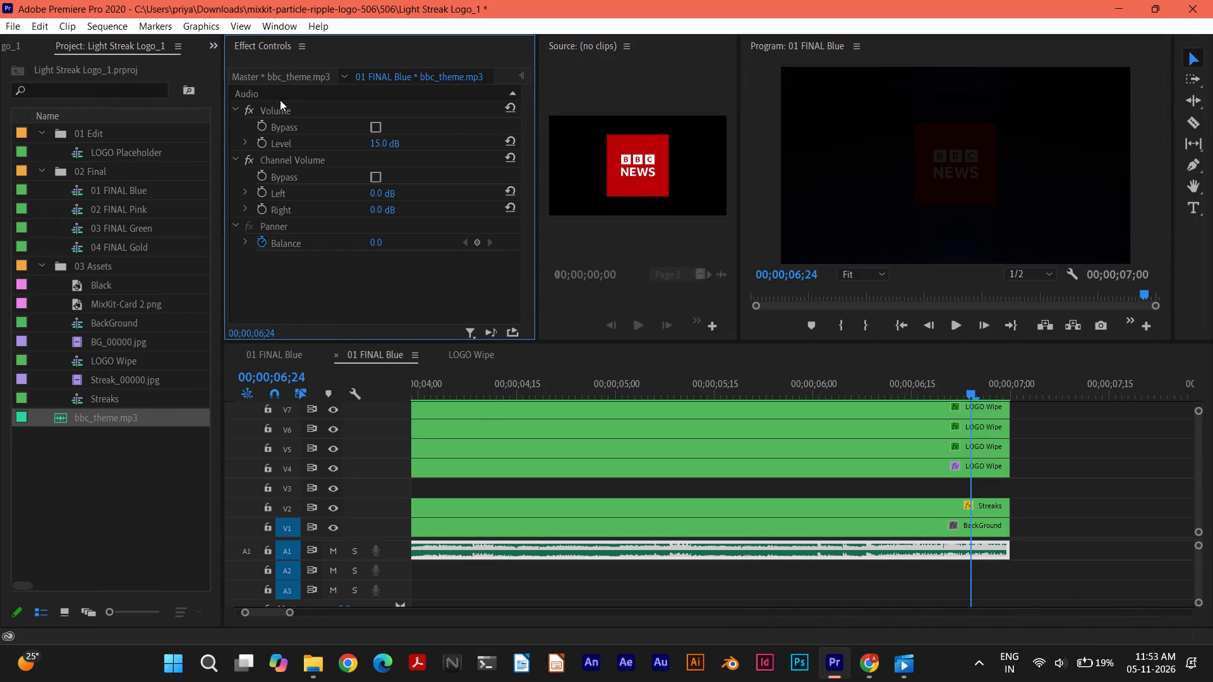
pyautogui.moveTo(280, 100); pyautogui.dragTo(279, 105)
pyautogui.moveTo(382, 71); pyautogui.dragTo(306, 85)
# Enable keyframing for Bypass under Volume and Channel Volume on the bbc_theme.mp3 clip, matching ChatGPT's example image in Chrome.
pyautogui.click(260, 128)
pyautogui.click(875, 662)
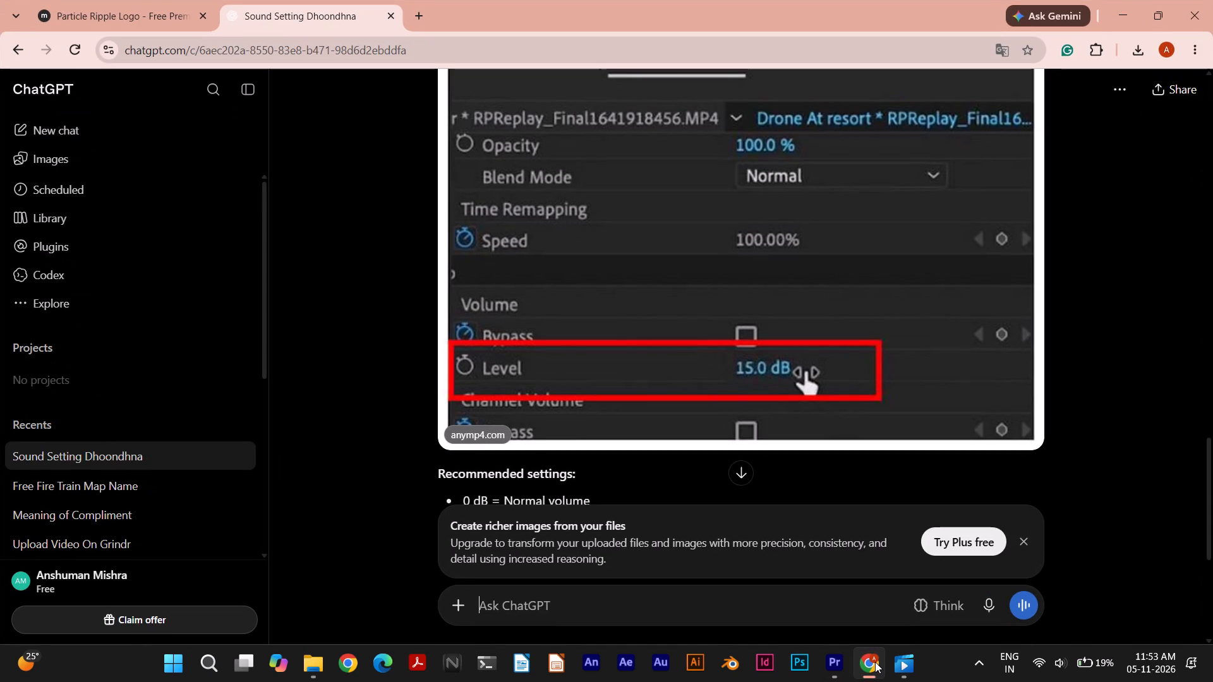
pyautogui.click(875, 662)
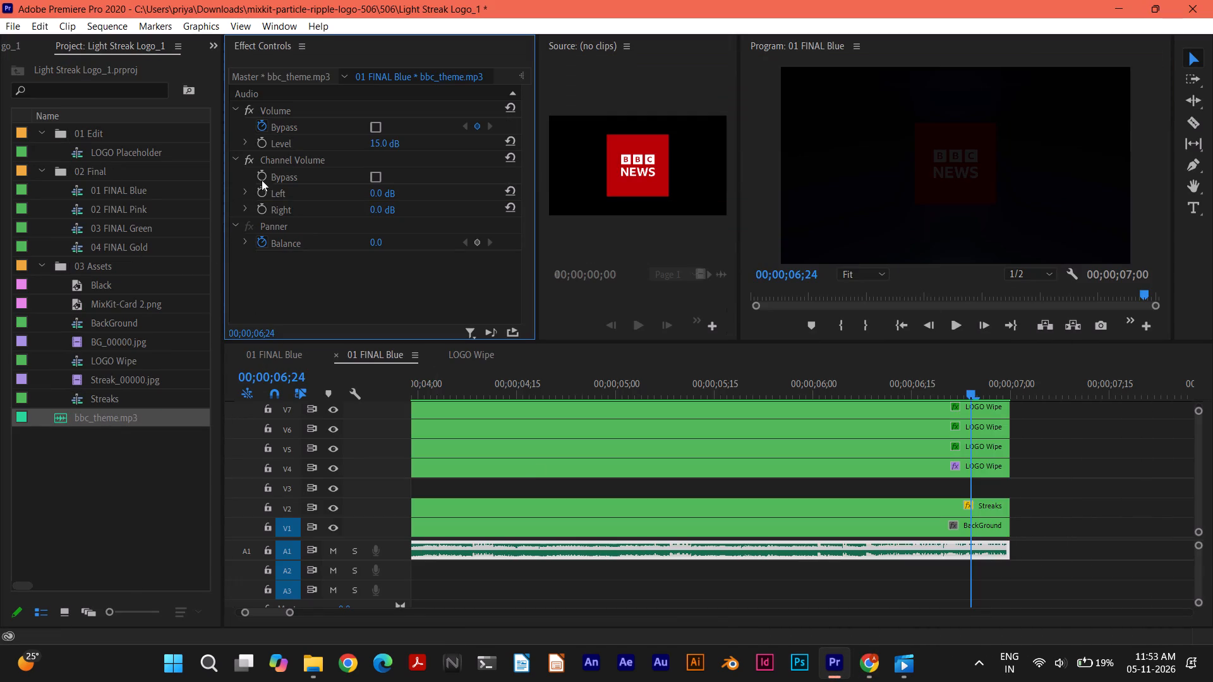
pyautogui.click(264, 172)
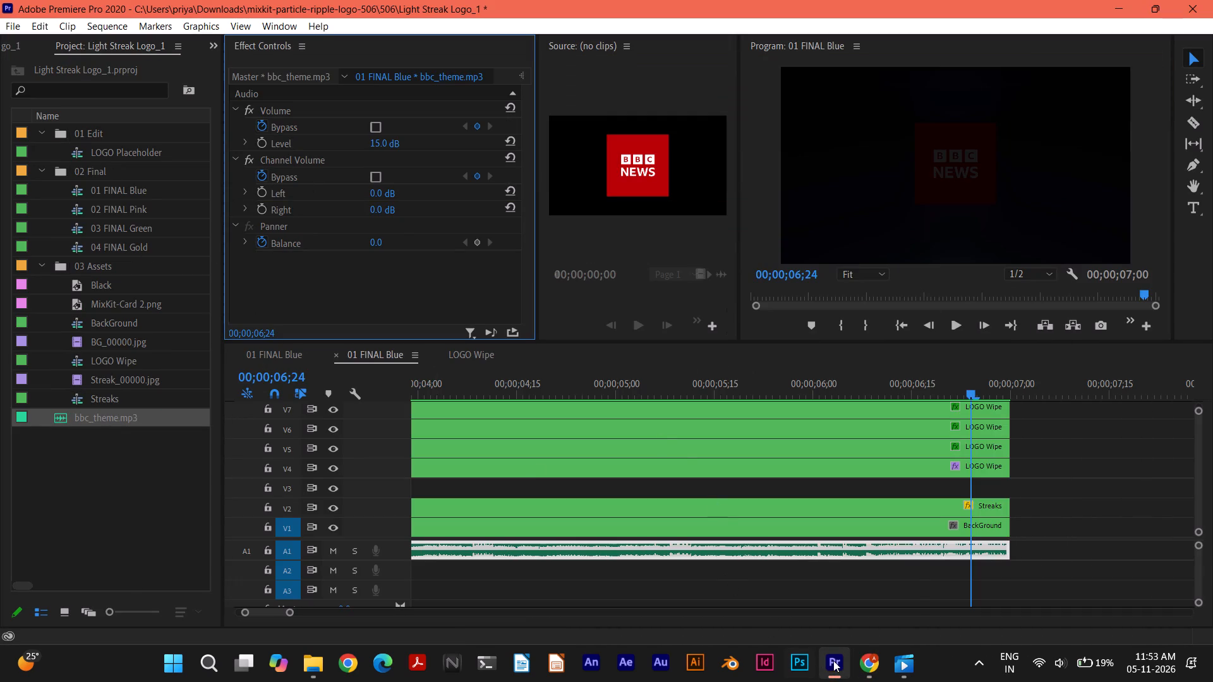
pyautogui.click(862, 661)
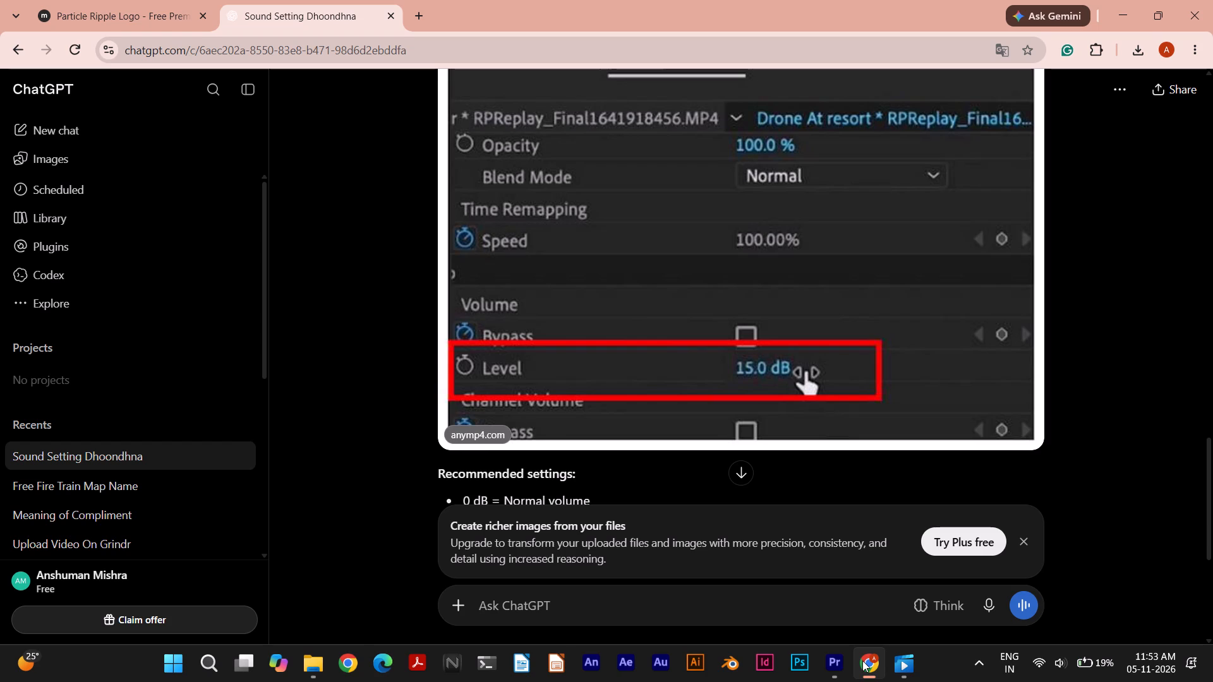
pyautogui.click(862, 661)
# Open the master bbc_theme.mp3 clip in the Source monitor, play its audio and return it to the start.
pyautogui.click(273, 81)
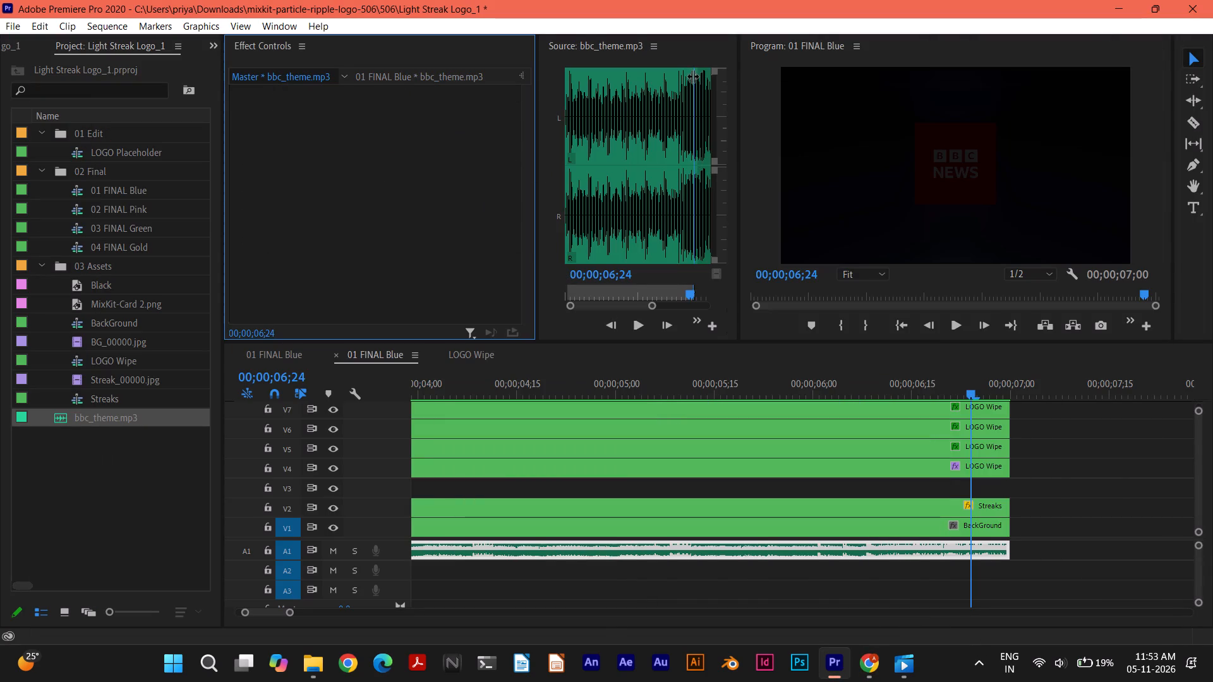
pyautogui.moveTo(691, 296); pyautogui.dragTo(571, 294)
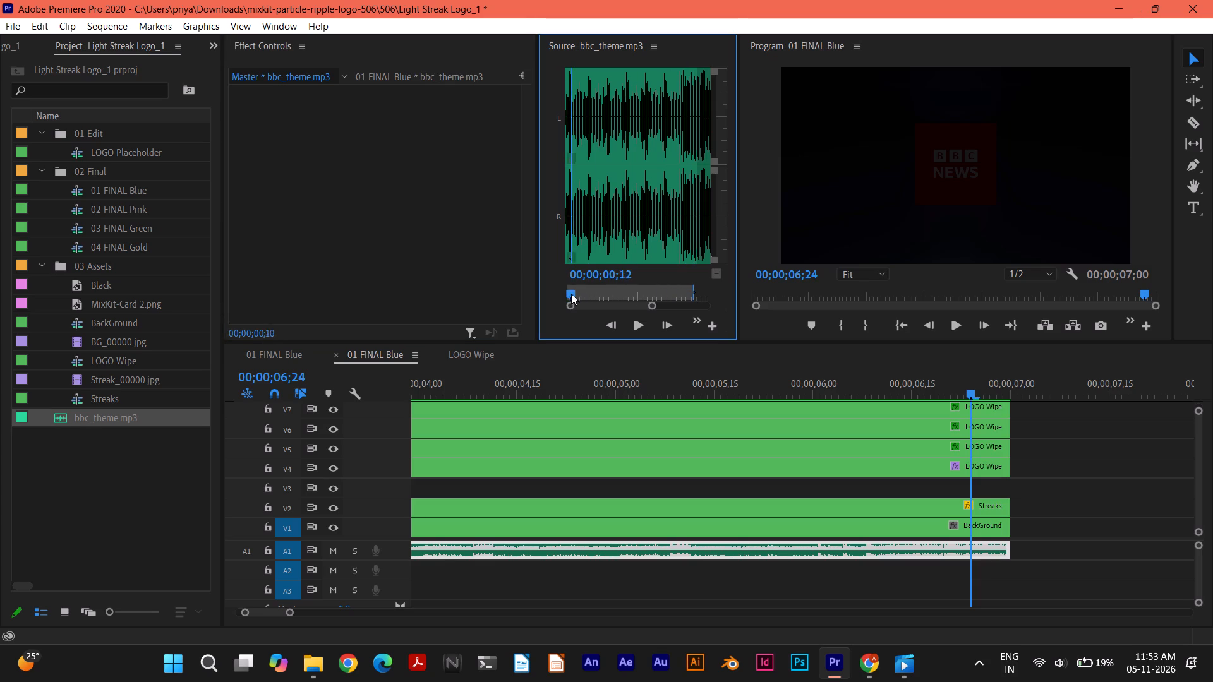
pyautogui.moveTo(571, 294); pyautogui.dragTo(560, 294)
pyautogui.doubleClick(589, 552)
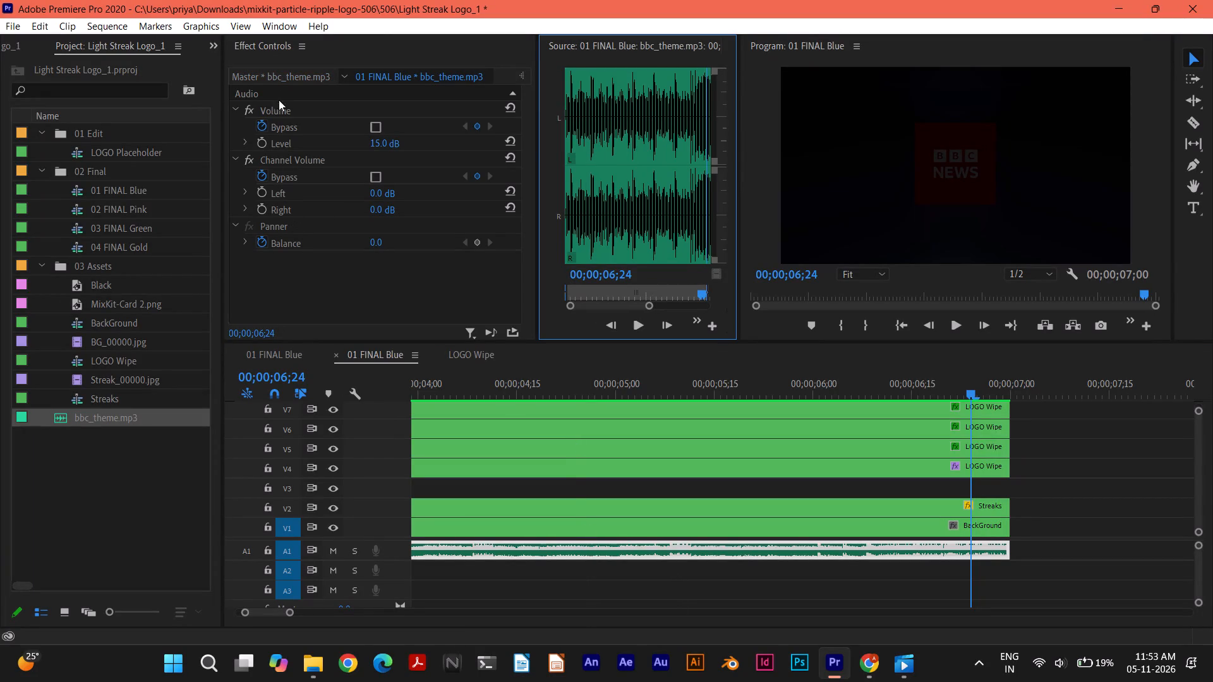
pyautogui.click(280, 73)
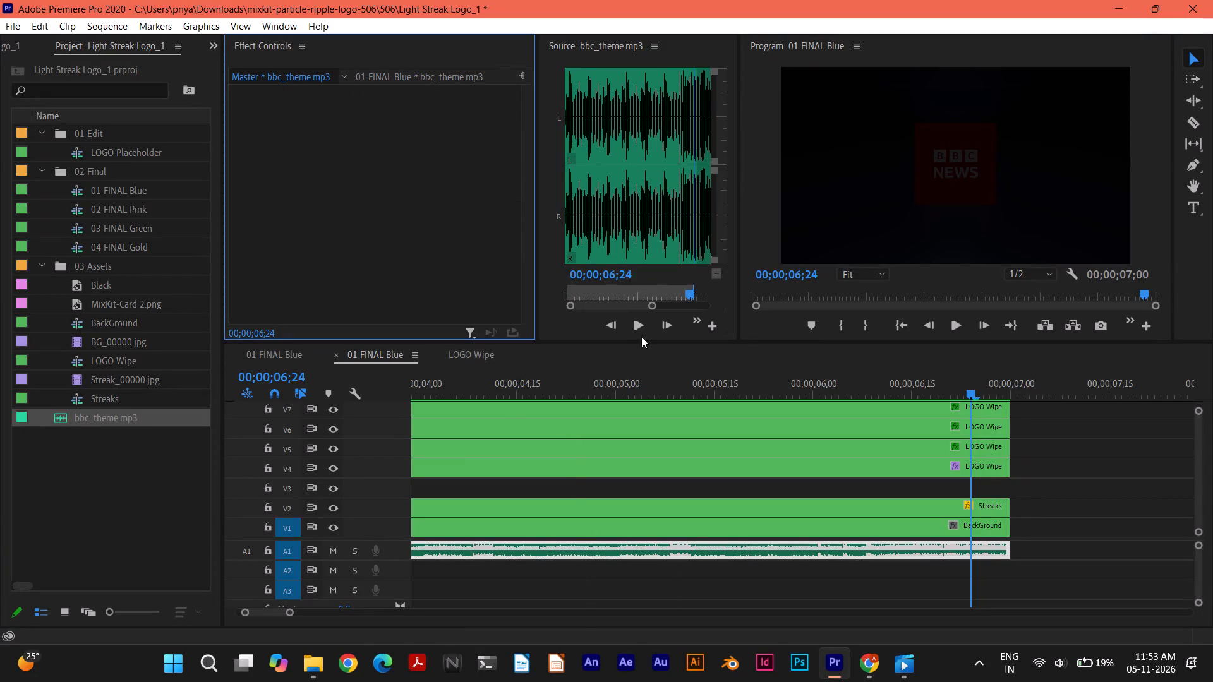
pyautogui.click(634, 326)
pyautogui.moveTo(703, 292); pyautogui.dragTo(655, 297)
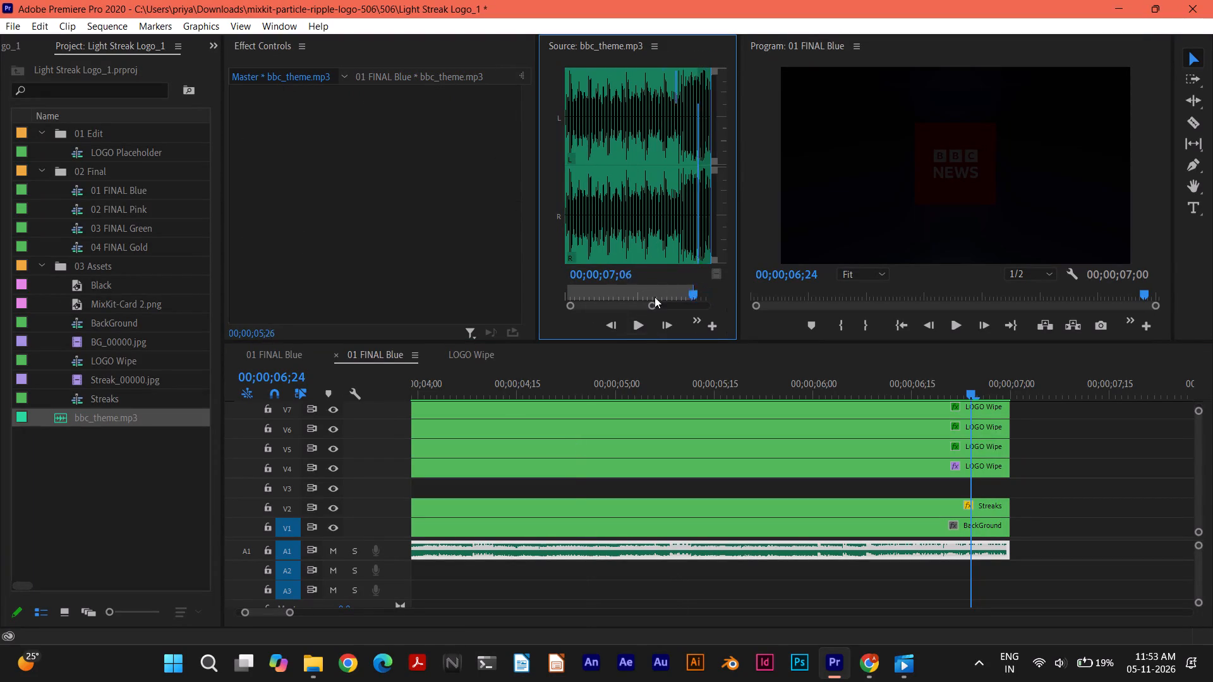
pyautogui.moveTo(655, 297); pyautogui.dragTo(469, 296)
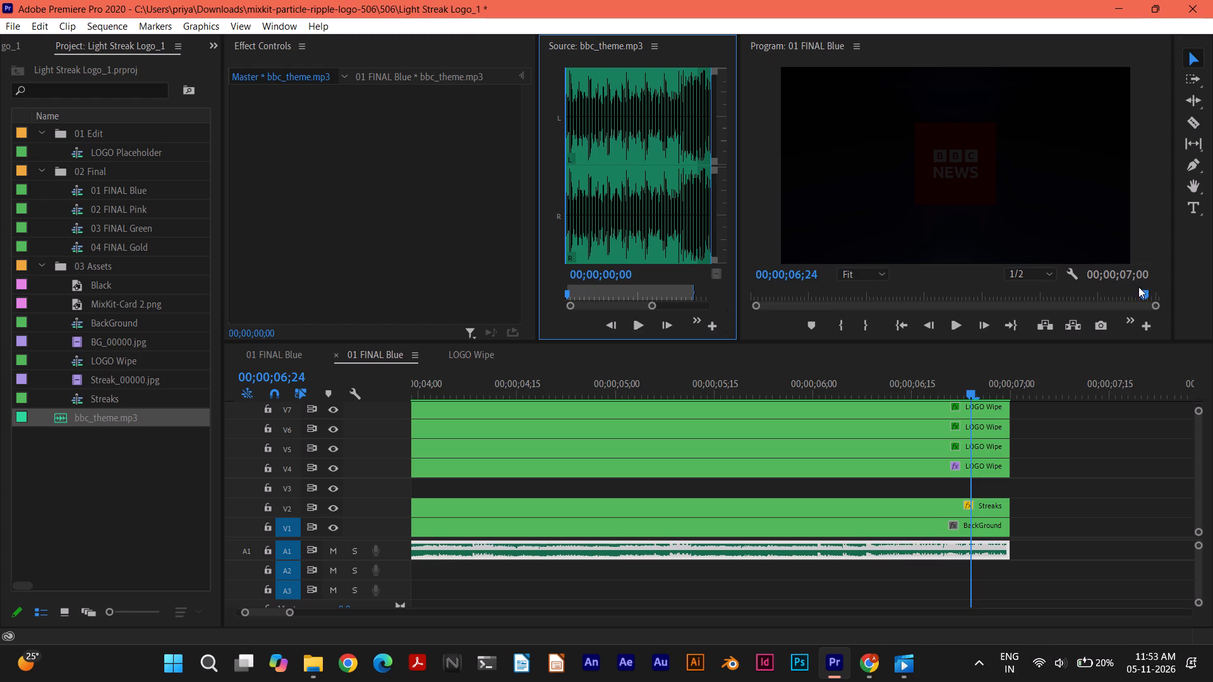
# Play the 01 FINAL Blue sequence from the start to check the BBC News logo animation with its theme audio.
pyautogui.moveTo(1145, 290); pyautogui.dragTo(675, 302)
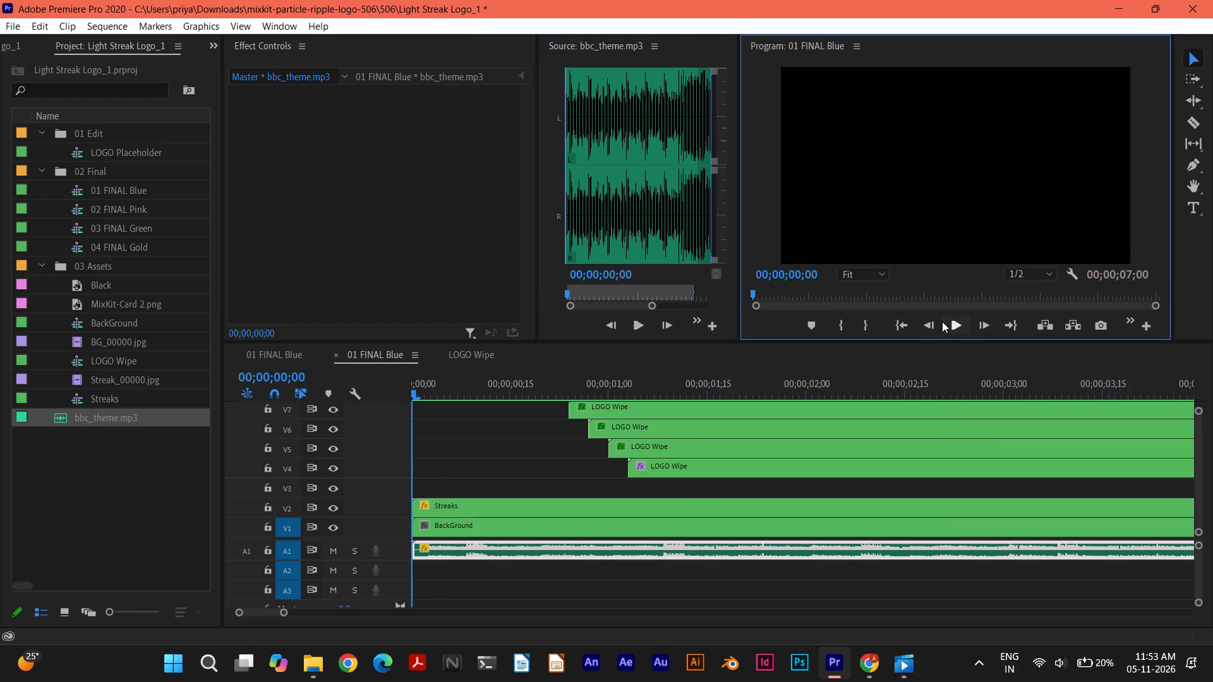
pyautogui.click(955, 324)
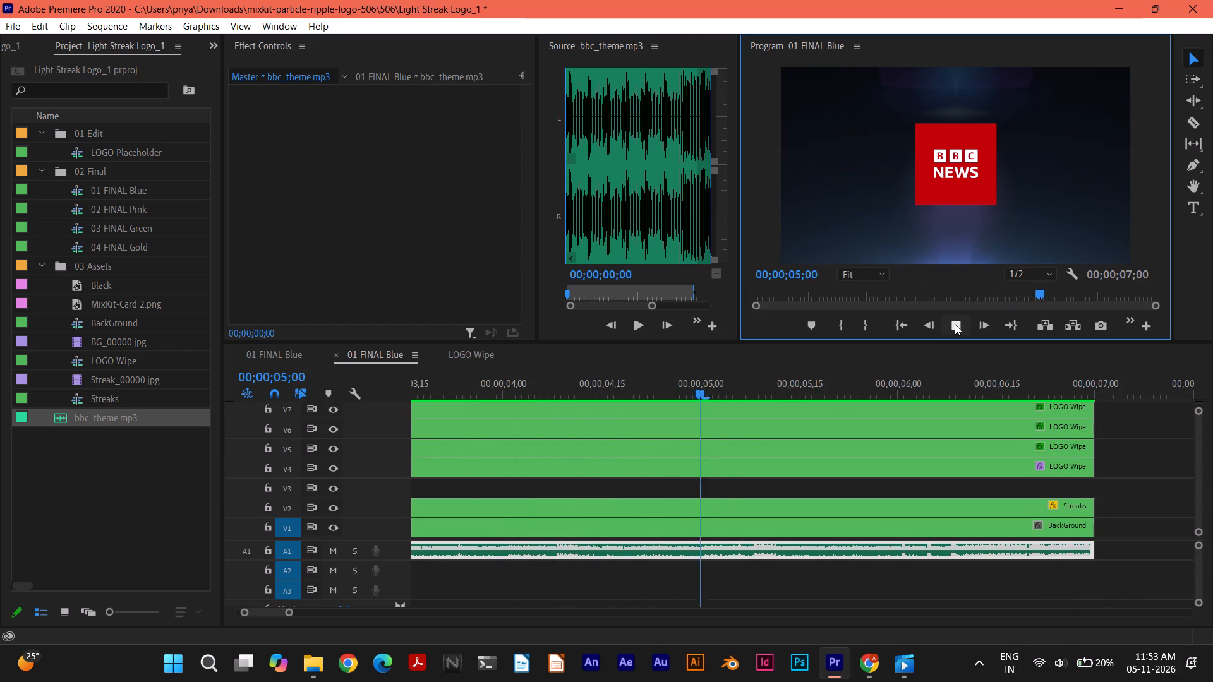
pyautogui.click(955, 324)
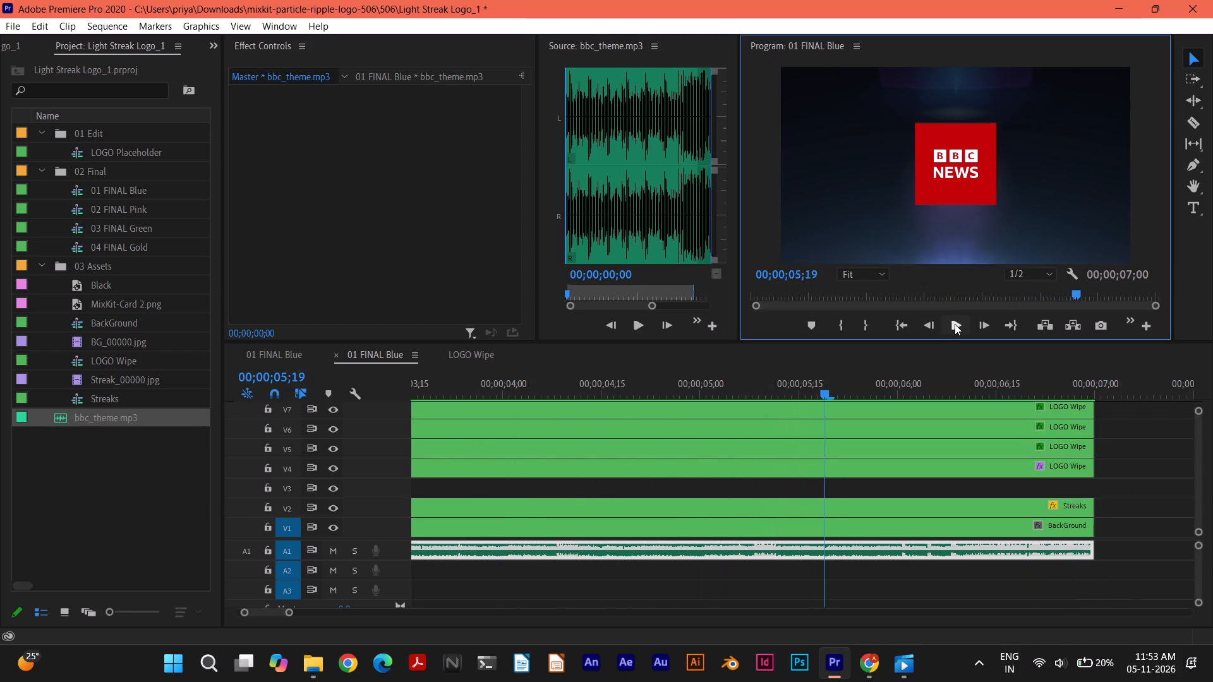
pyautogui.click(955, 324)
pyautogui.click(955, 324)
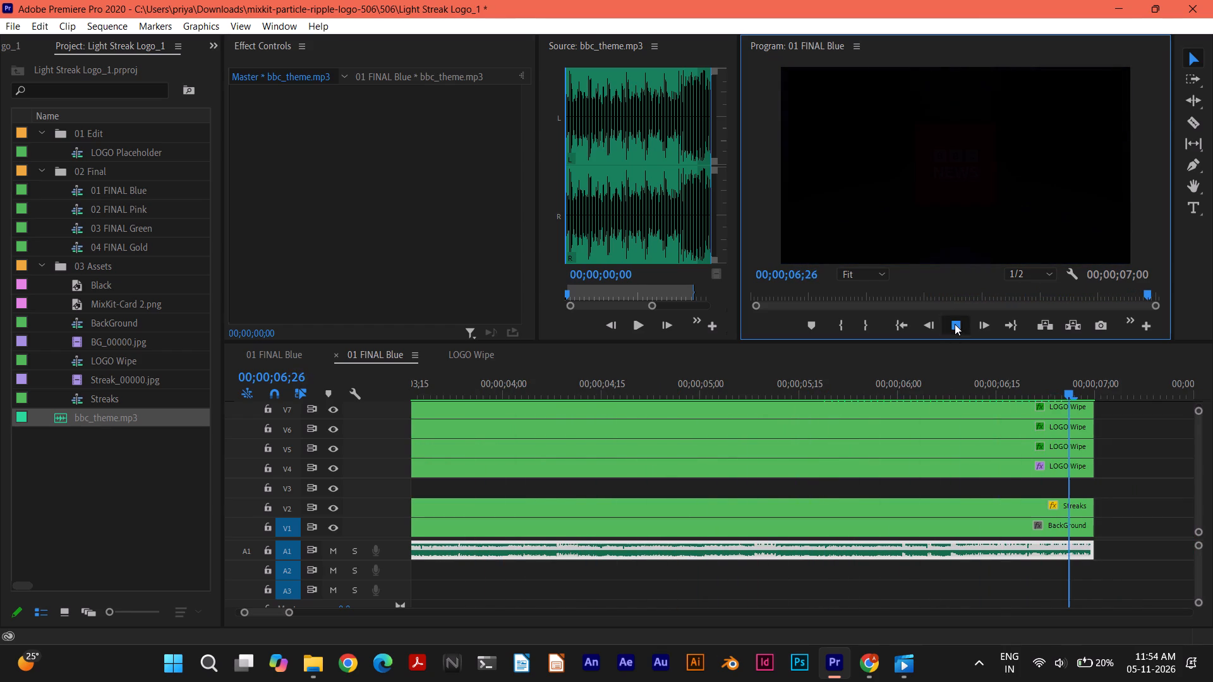
# Export the 01 FINAL Blue sequence as an H.264 video to the Desktop, keeping the current export settings.
pyautogui.hotkey('ctrl', 'm')
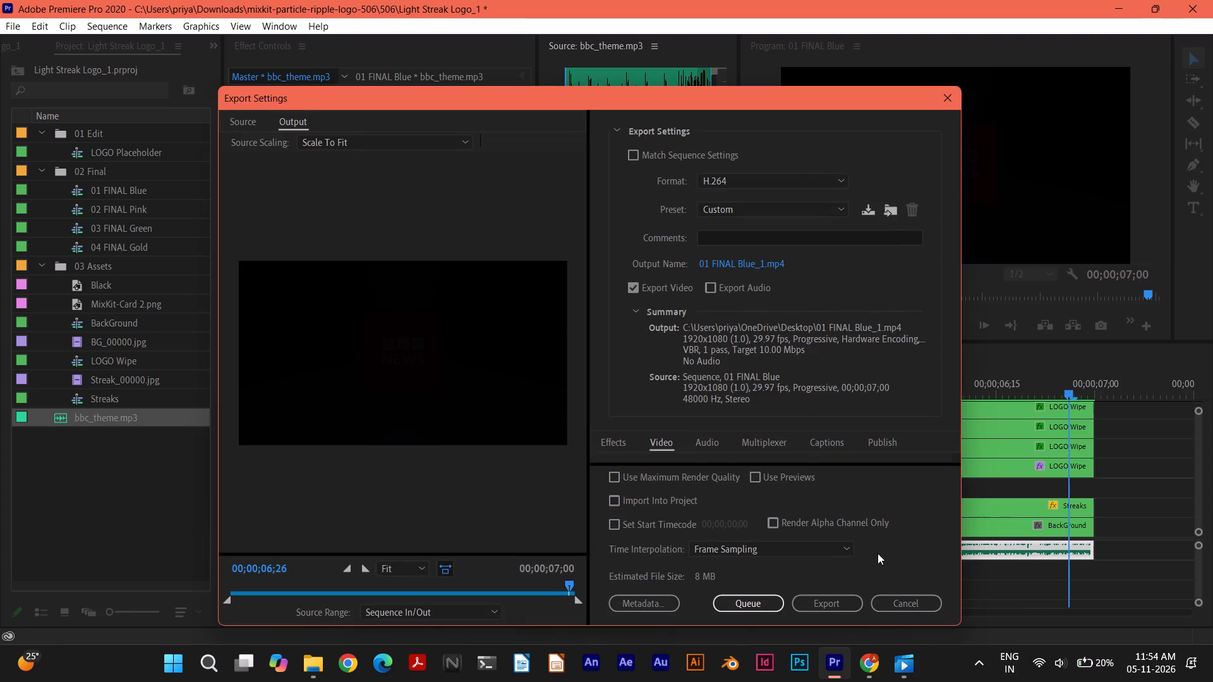
pyautogui.click(843, 600)
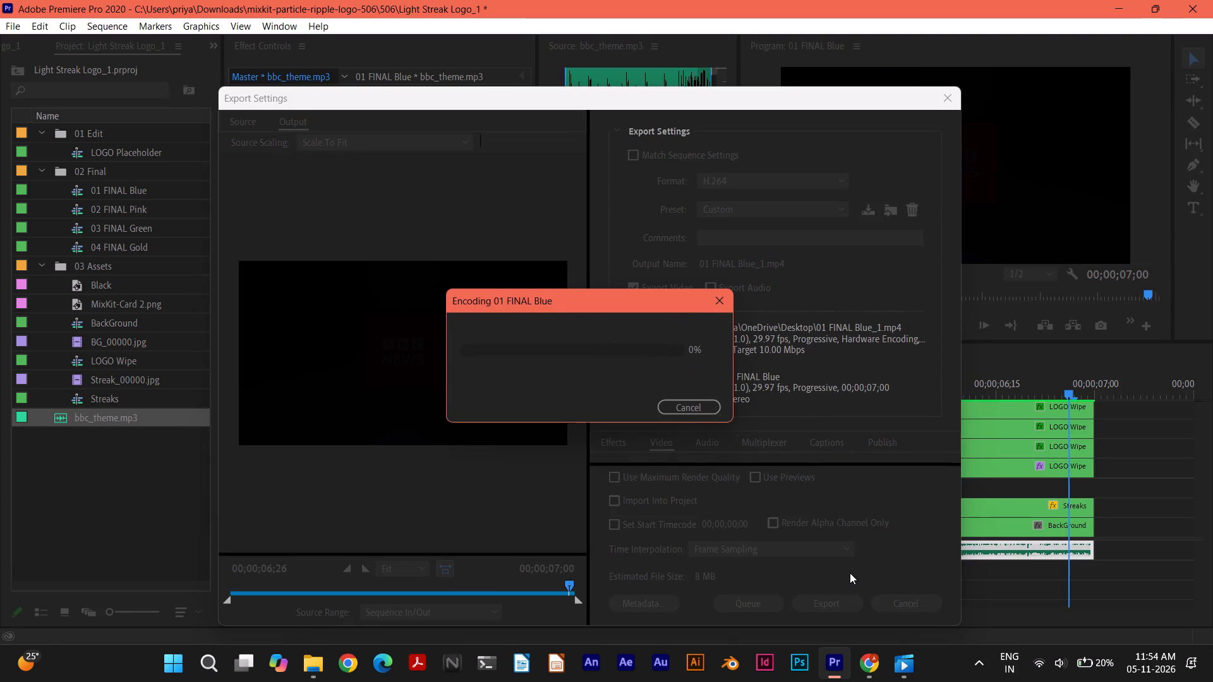